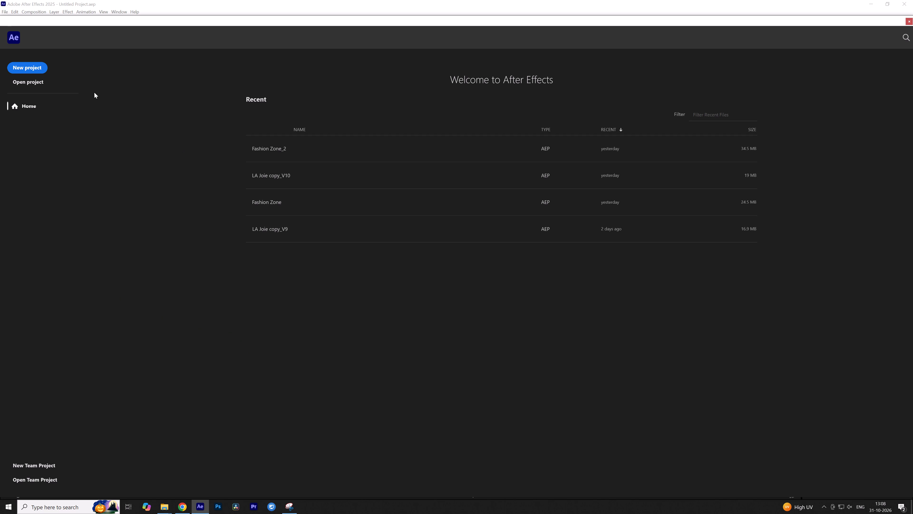
Open the FNF Text project from the All Product Text Animations folder inside IDMC 3D, accepting the font substitution.
left_click(29, 83)
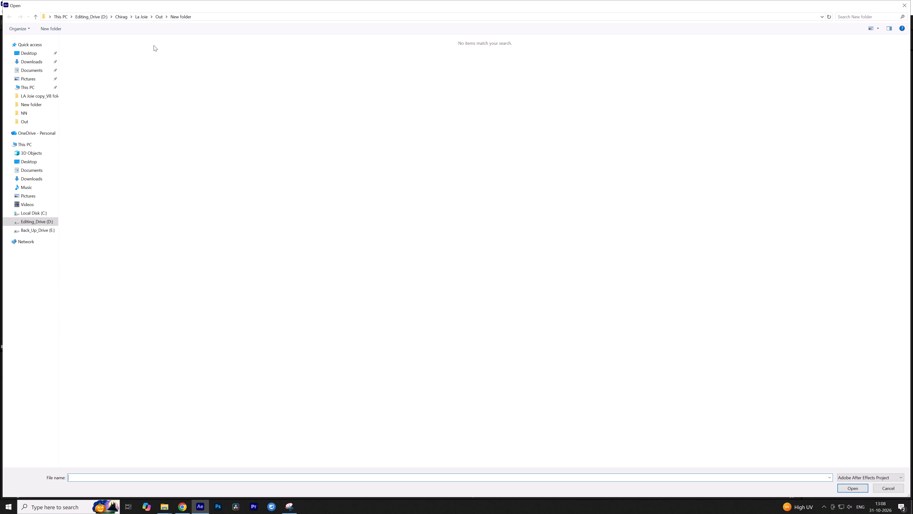
left_click(158, 12)
left_click(122, 17)
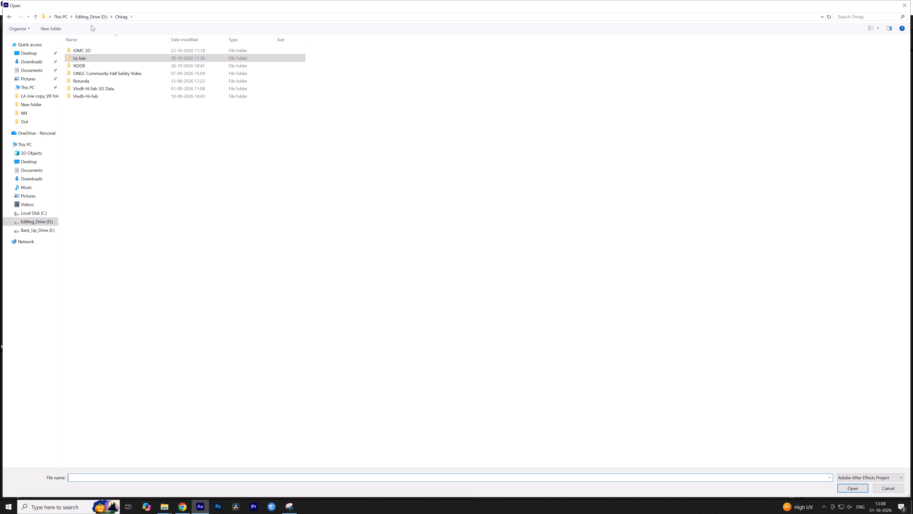
left_click(92, 14)
double_click(115, 63)
double_click(105, 50)
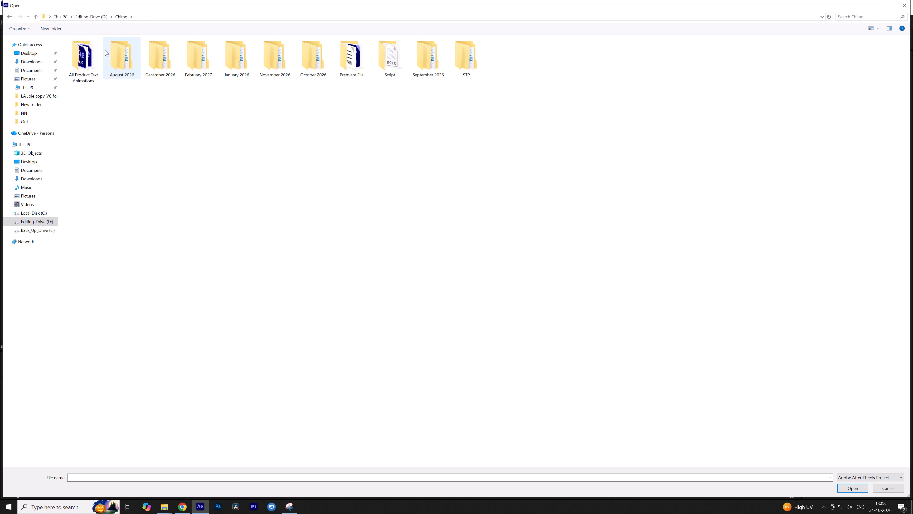
double_click(82, 62)
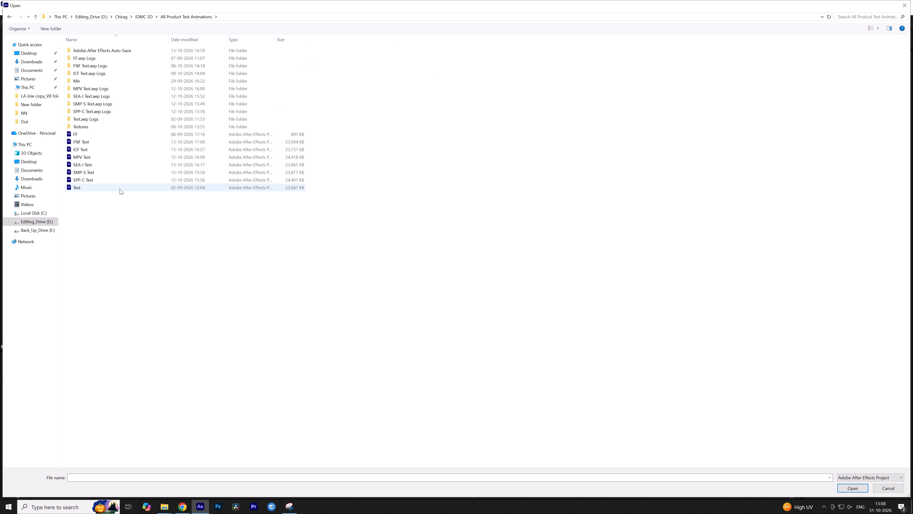
double_click(118, 142)
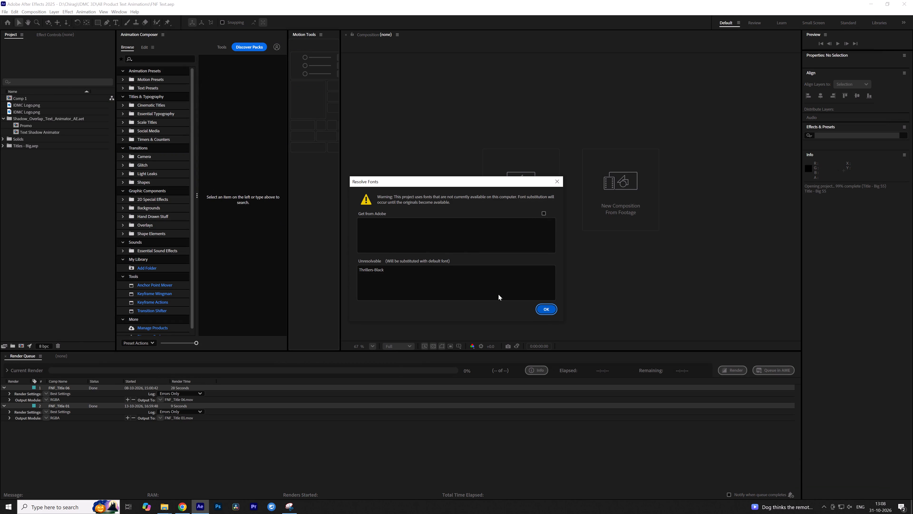
left_click(540, 309)
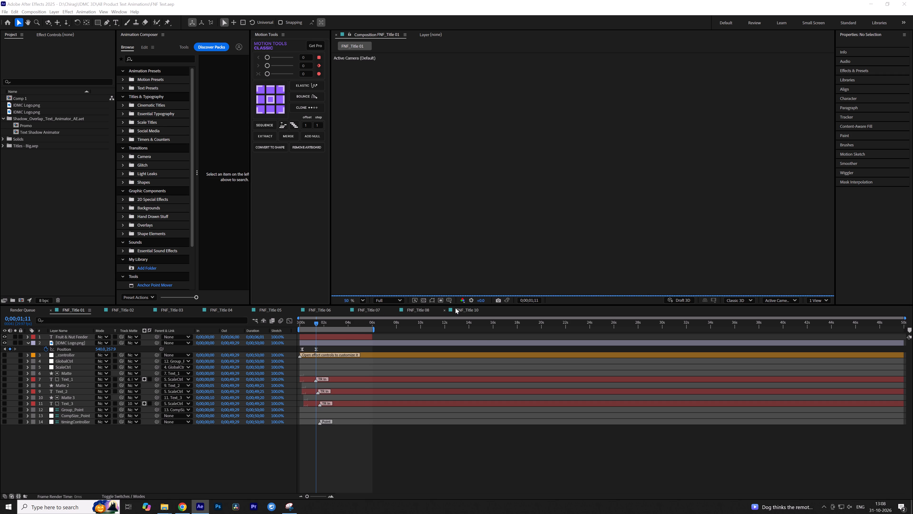
In the FNF_Title 07 composition, change the title text to "Fully CIP-able" with a lowercase a.
left_click(456, 308)
left_click(421, 311)
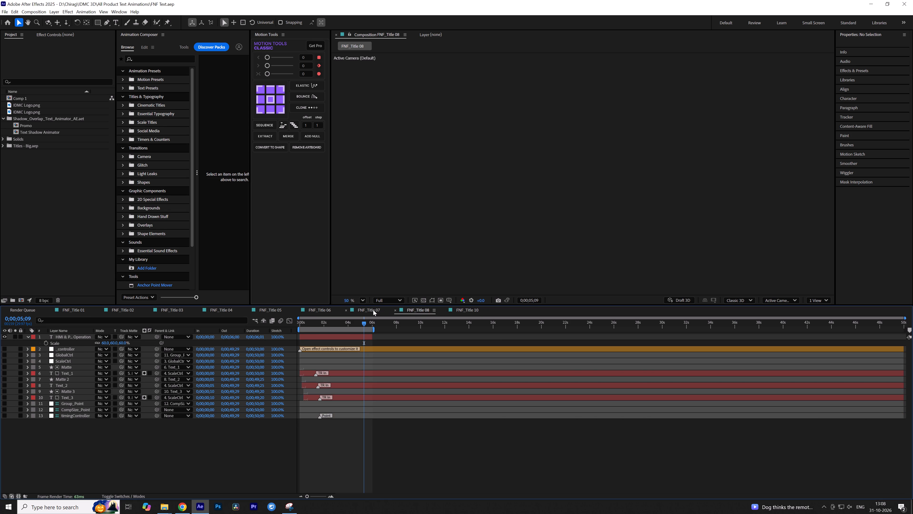
left_click(373, 310)
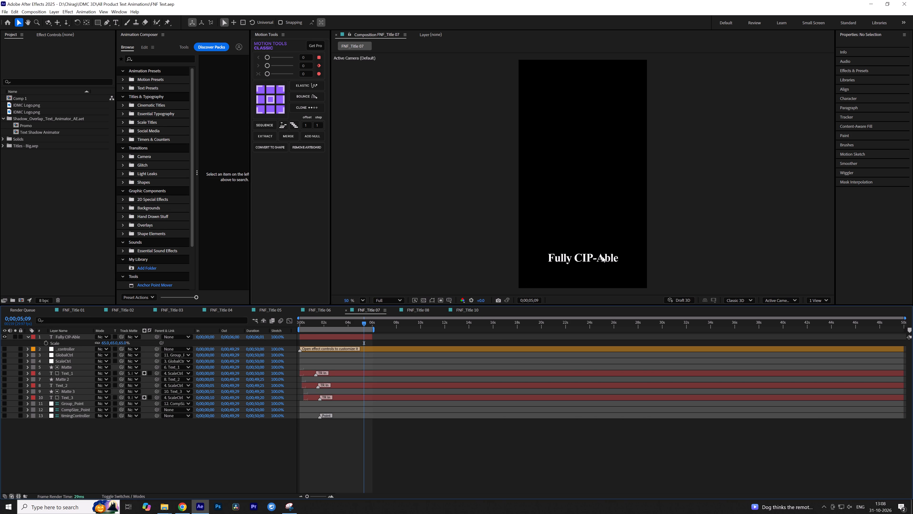
left_click(602, 256)
double_click(353, 338)
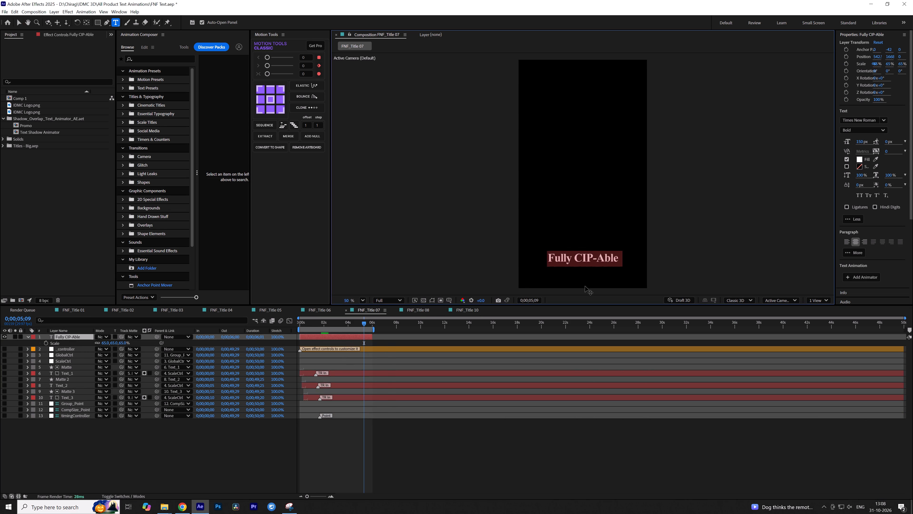
left_click_drag(603, 261, 600, 261)
key("a")
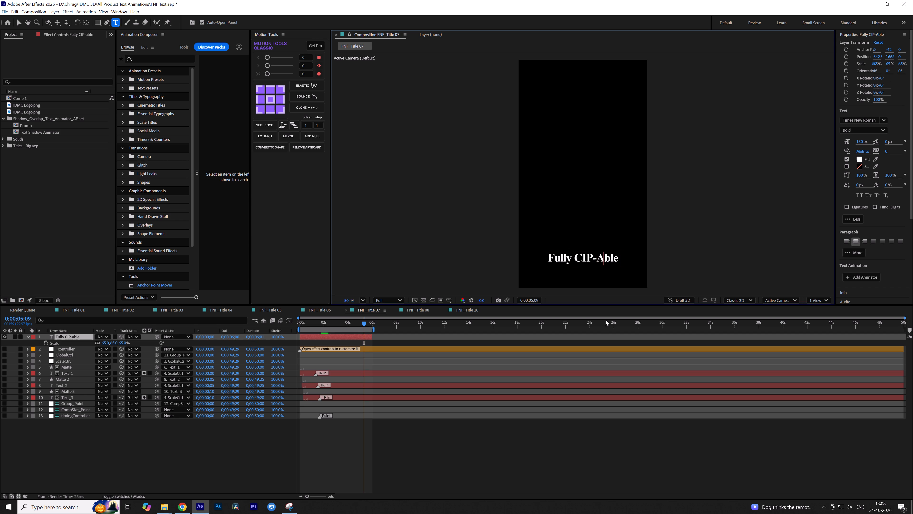
left_click(441, 455)
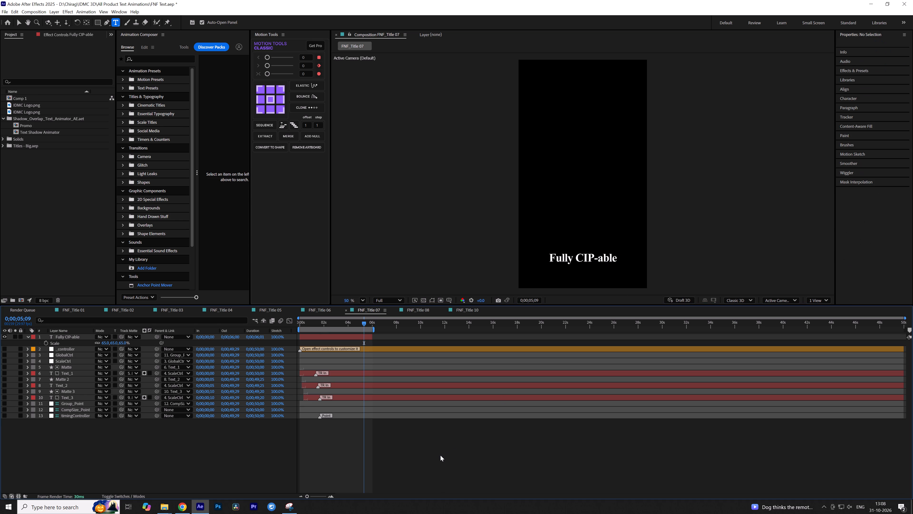
Add the FNF_Title 07 composition to the render queue and set its output module to RGBA.
key("ctrl+m")
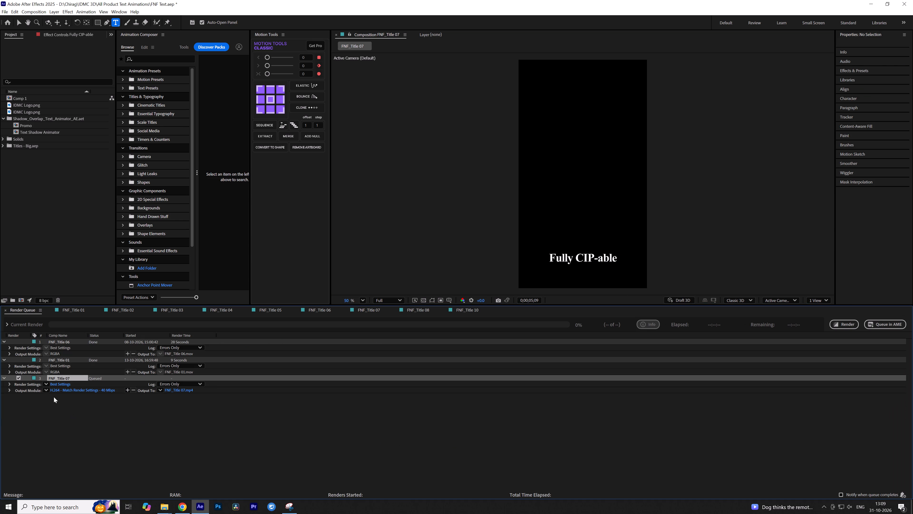
left_click(45, 392)
left_click(77, 362)
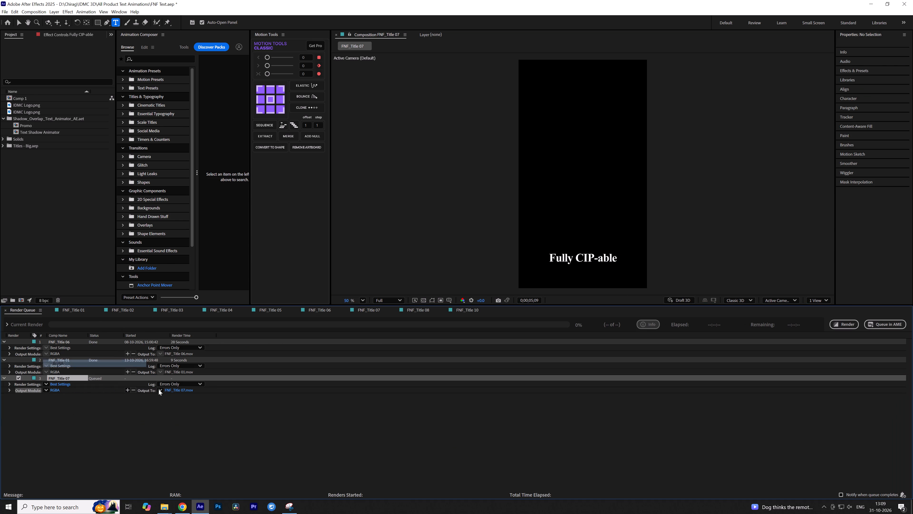
Browse to the IDMC 3D folder on the Editing_Drive as the output location for the FNF_Title 07 movie.
left_click(181, 391)
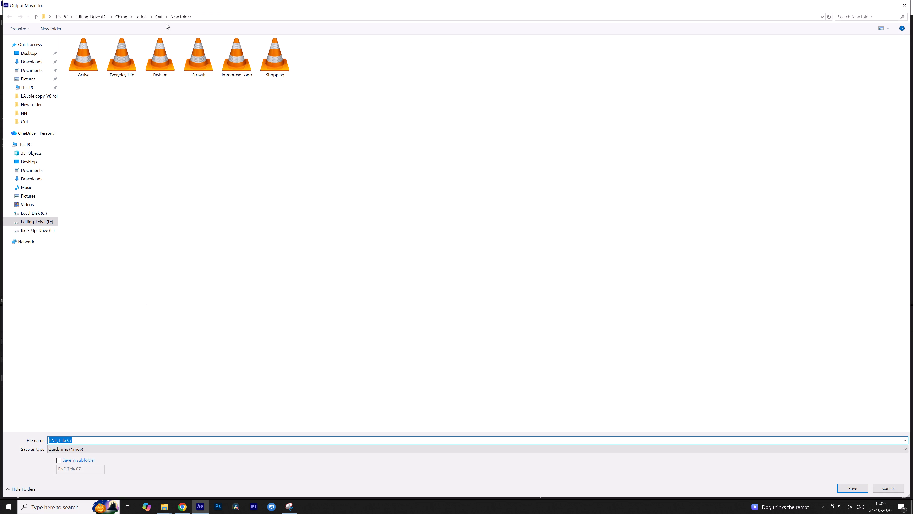
left_click(100, 18)
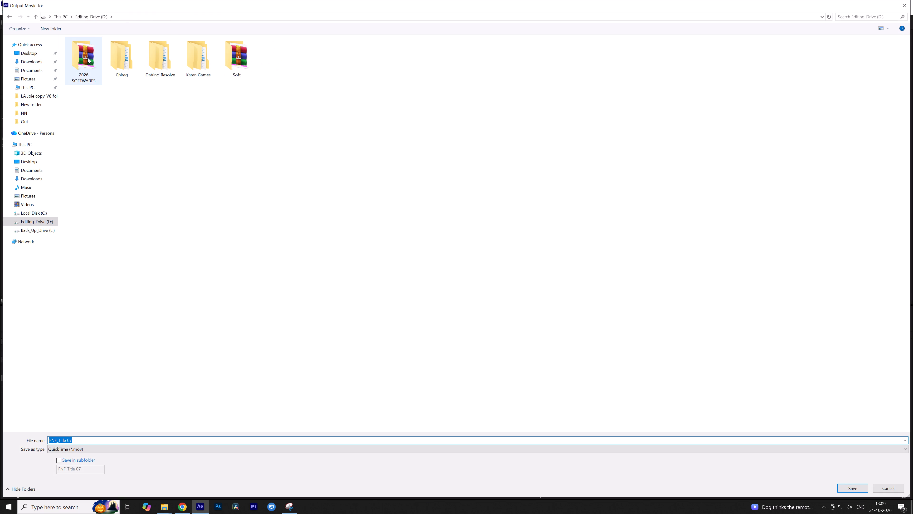
double_click(115, 61)
double_click(103, 52)
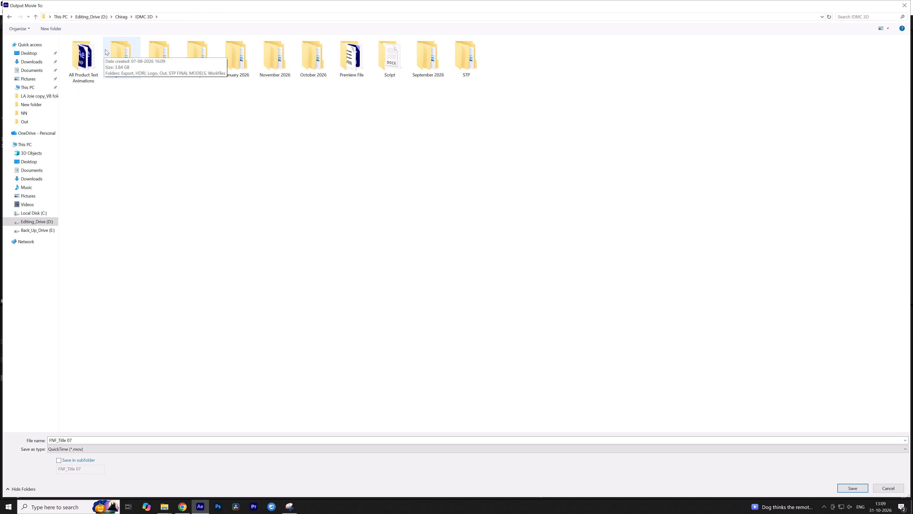
left_click(338, 179)
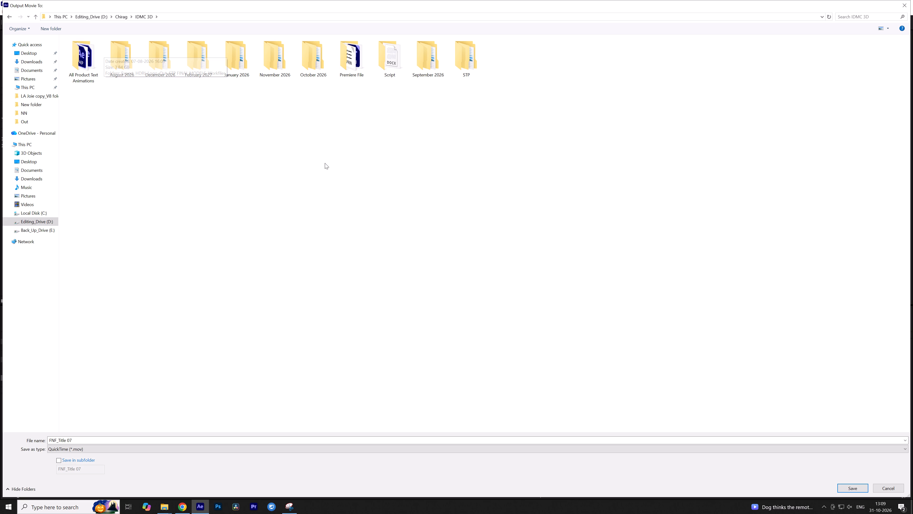
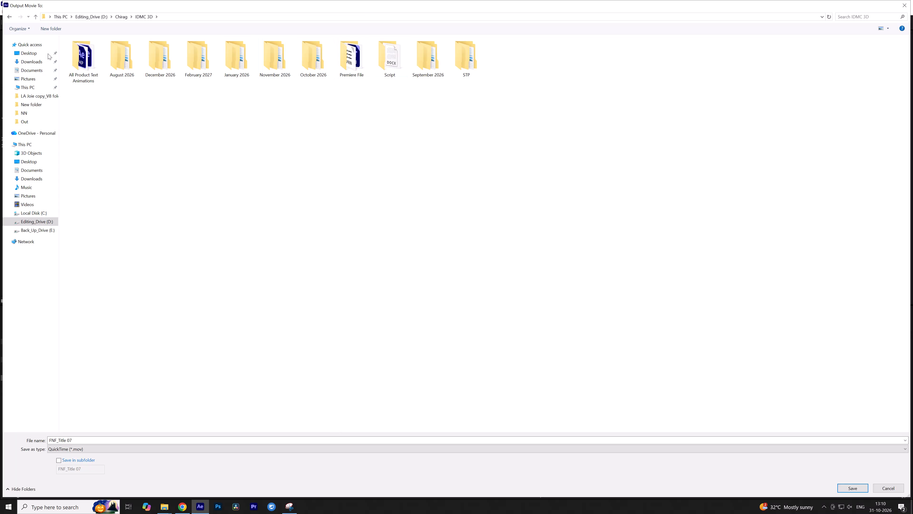
Save the FNF_Title 07 movie output to Premiere File > Animation > FNF Text, replacing the existing FNF_Title 07.mov.
double_click(352, 61)
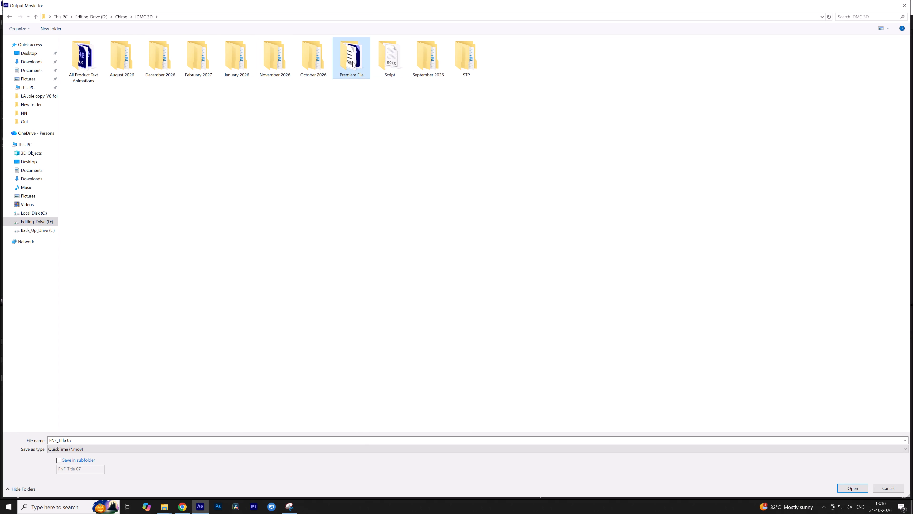
double_click(115, 69)
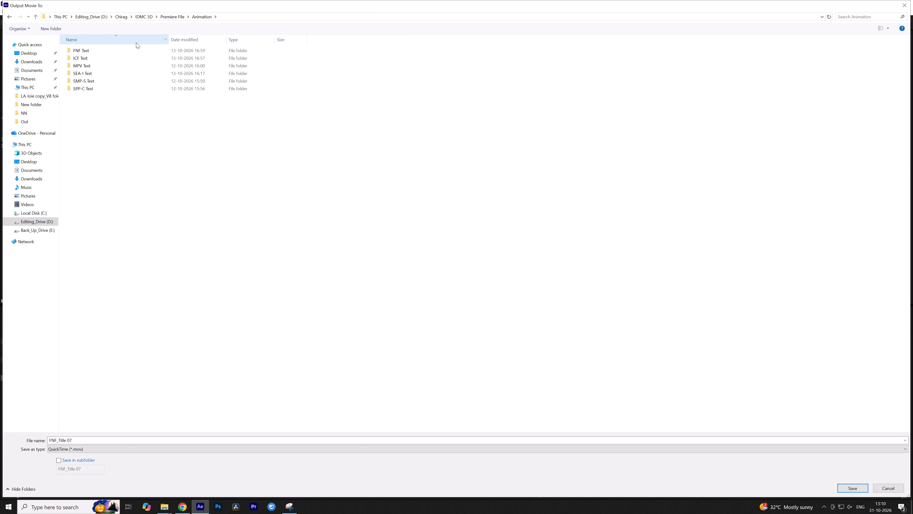
double_click(110, 52)
left_click(192, 153)
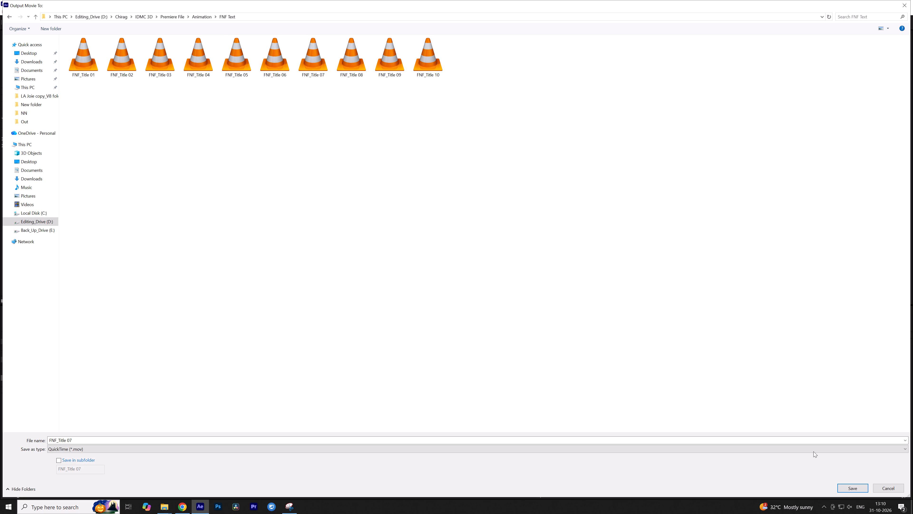
left_click(846, 494)
left_click(845, 481)
left_click(839, 489)
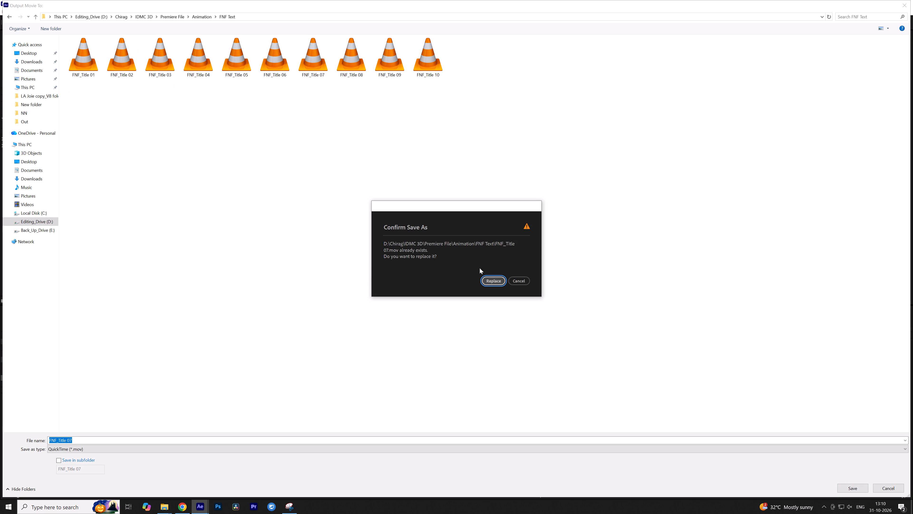
left_click(492, 281)
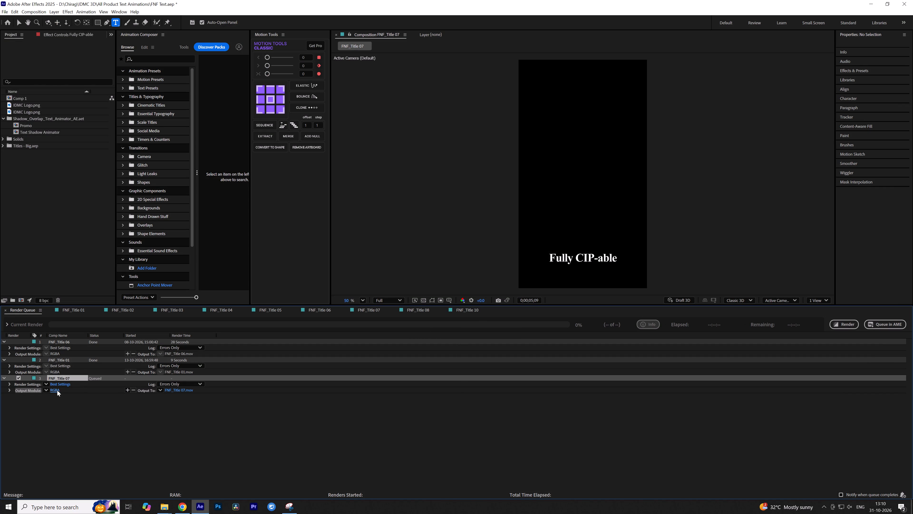
Launch Premiere Pro.
left_click(253, 508)
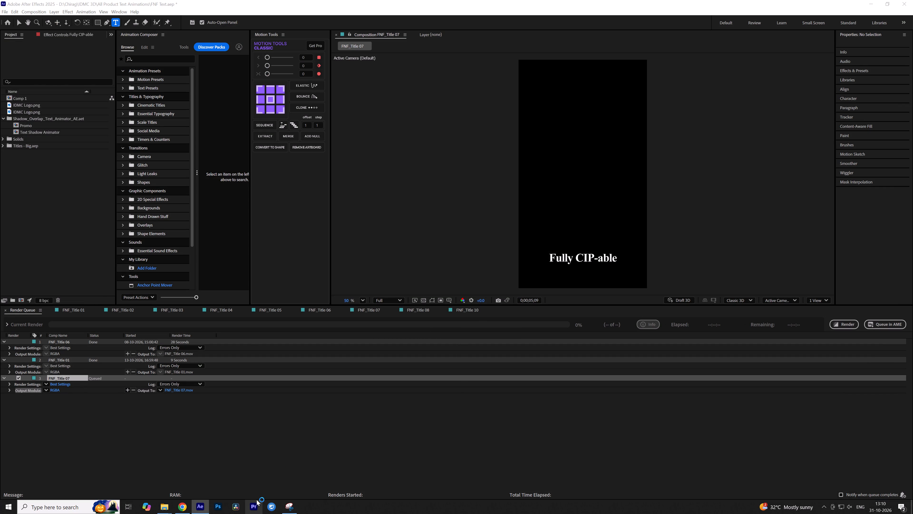
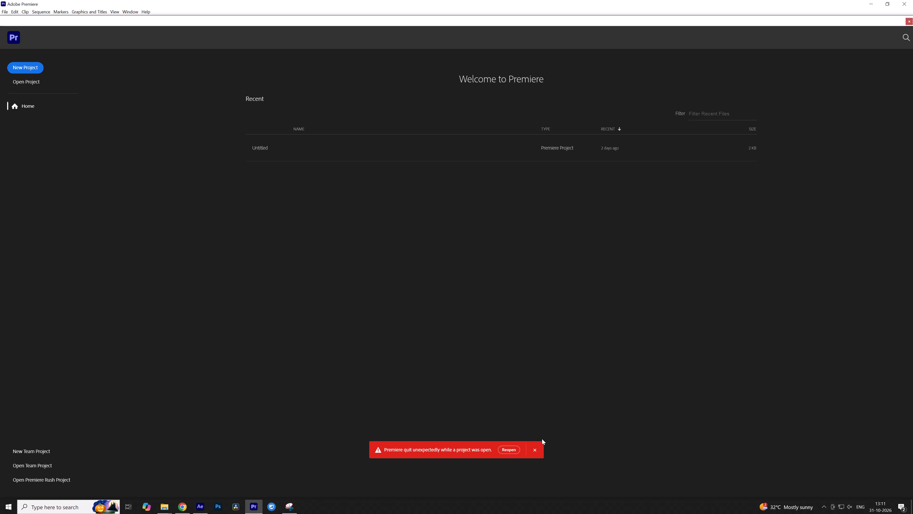
Dismiss the crash notice and open the IDMC 3D Product Videos project from IDMC 3D > Premiere File.
left_click(537, 451)
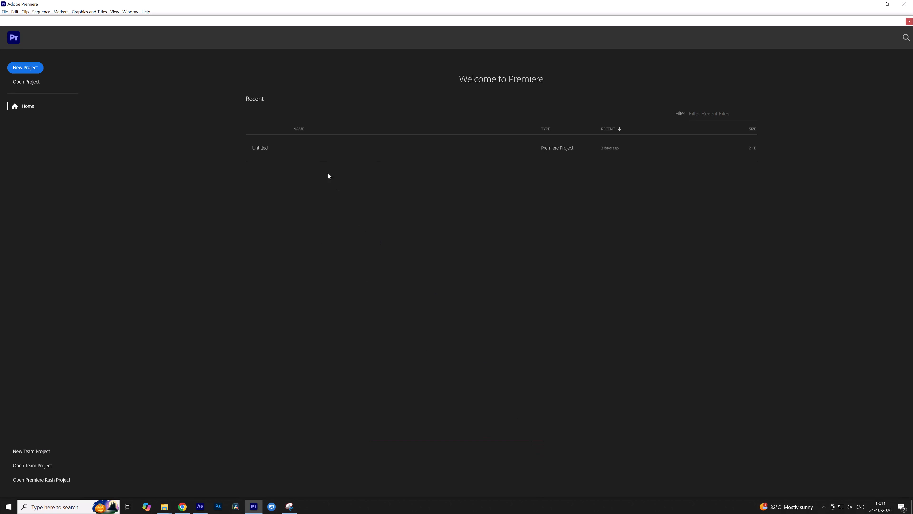
left_click(27, 86)
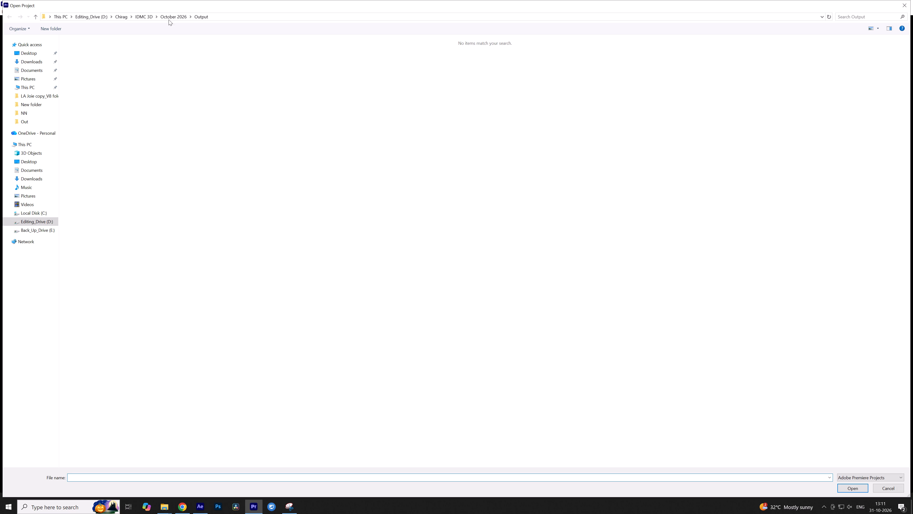
left_click(170, 17)
left_click(147, 16)
double_click(354, 61)
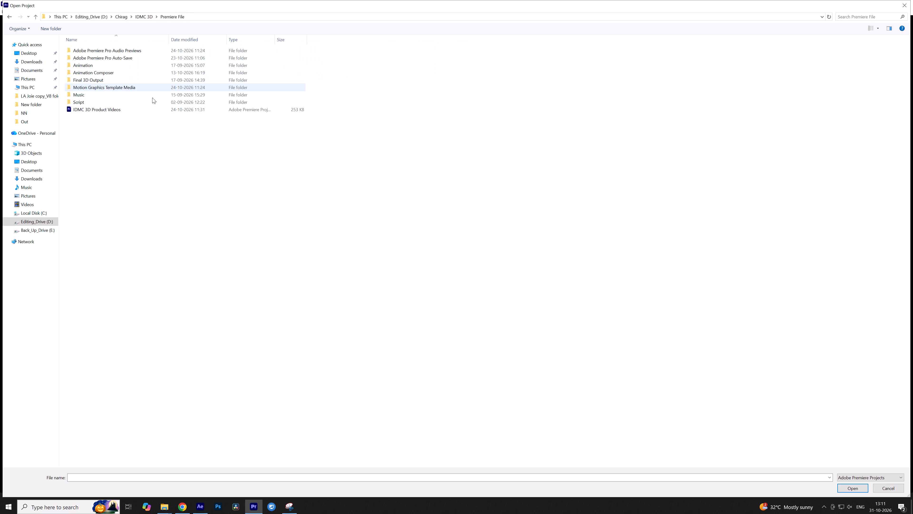
double_click(102, 109)
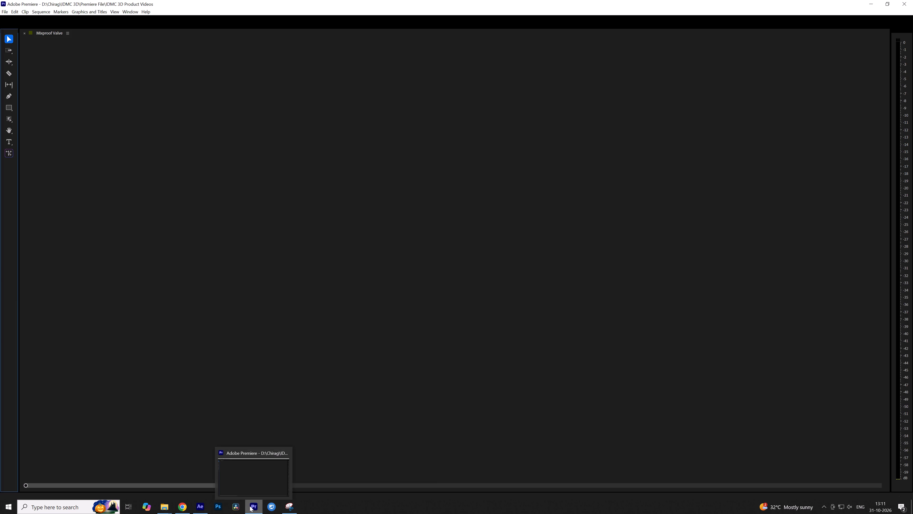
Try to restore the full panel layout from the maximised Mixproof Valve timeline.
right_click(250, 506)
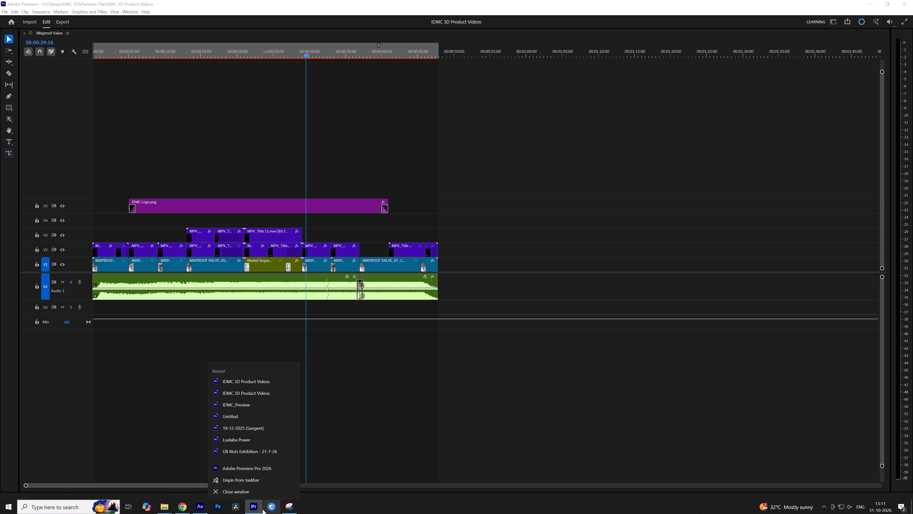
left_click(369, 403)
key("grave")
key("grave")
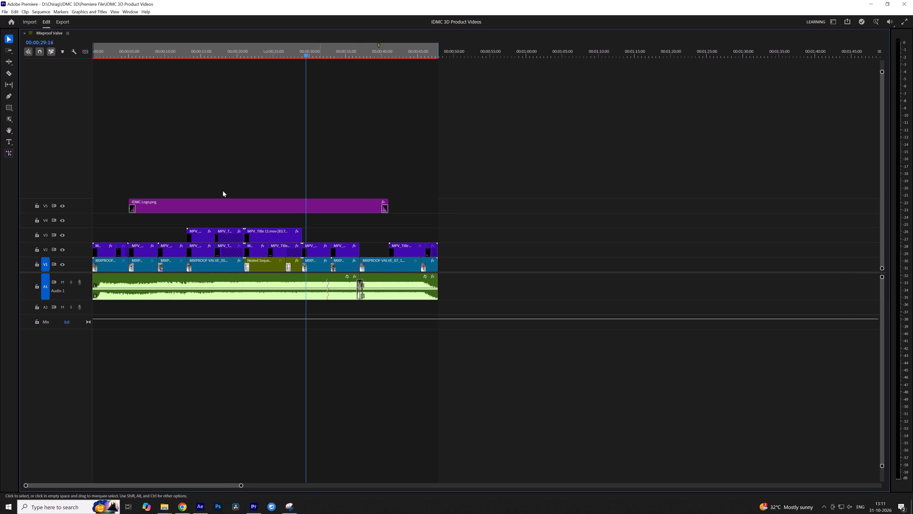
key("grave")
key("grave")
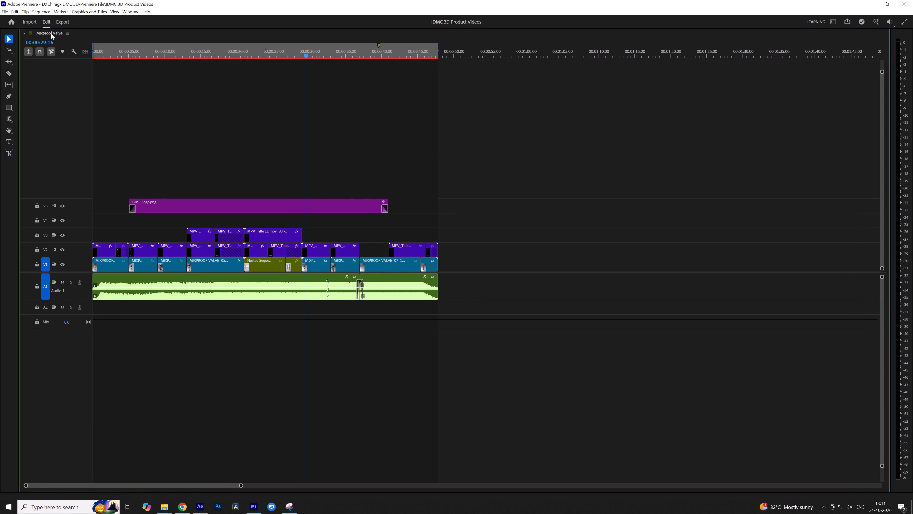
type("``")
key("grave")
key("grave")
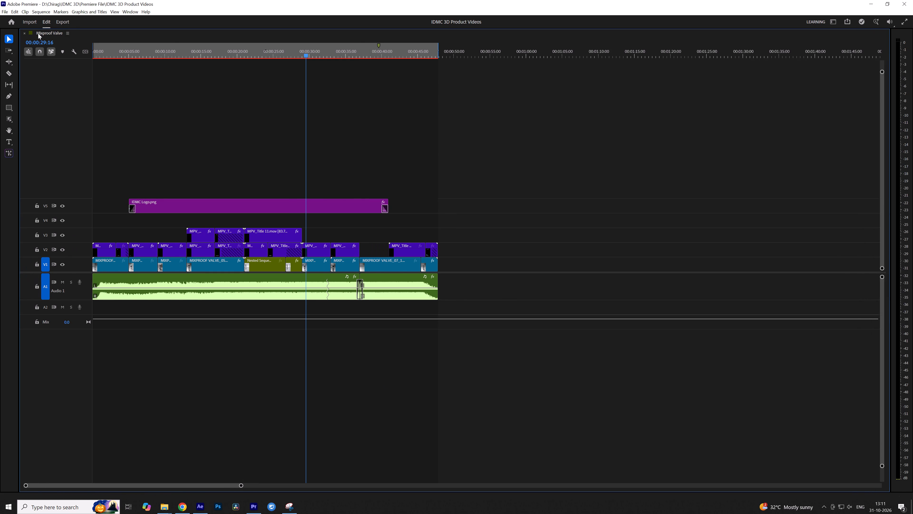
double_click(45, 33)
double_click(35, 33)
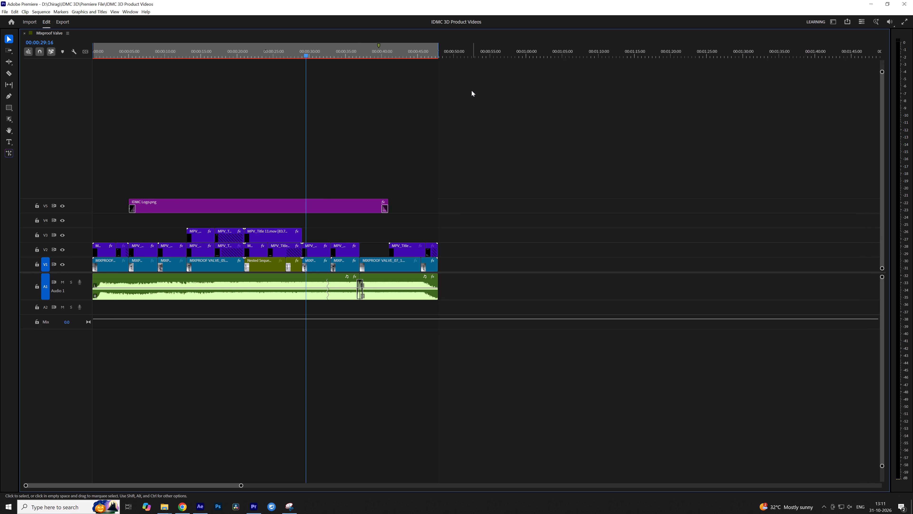
Switch to the Editing workspace and save the project.
left_click(819, 21)
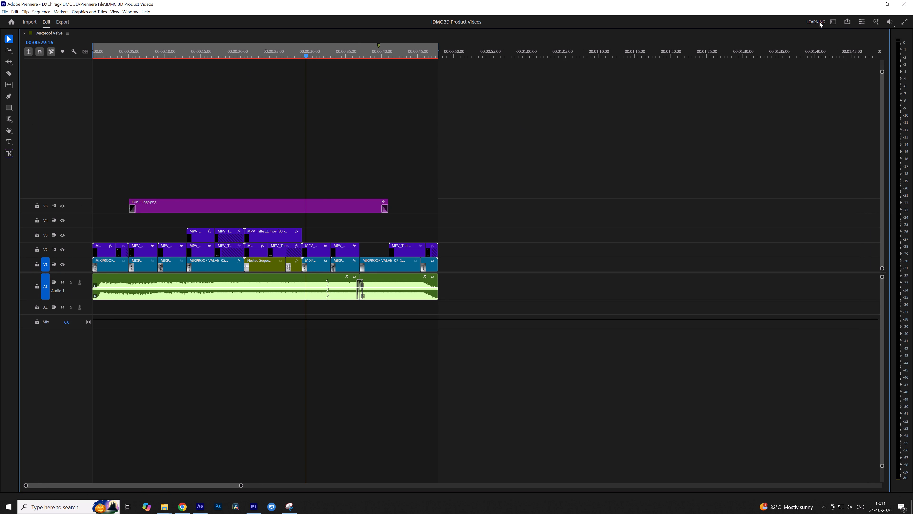
left_click(833, 21)
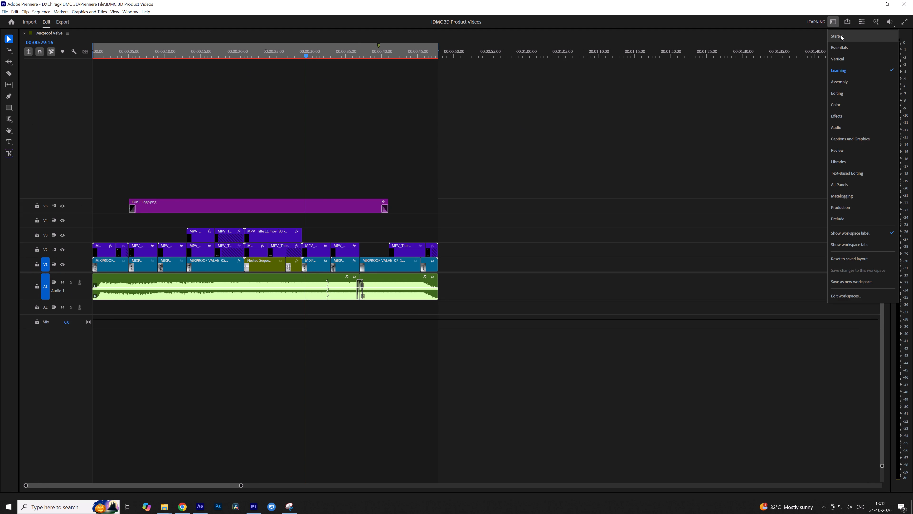
left_click(852, 96)
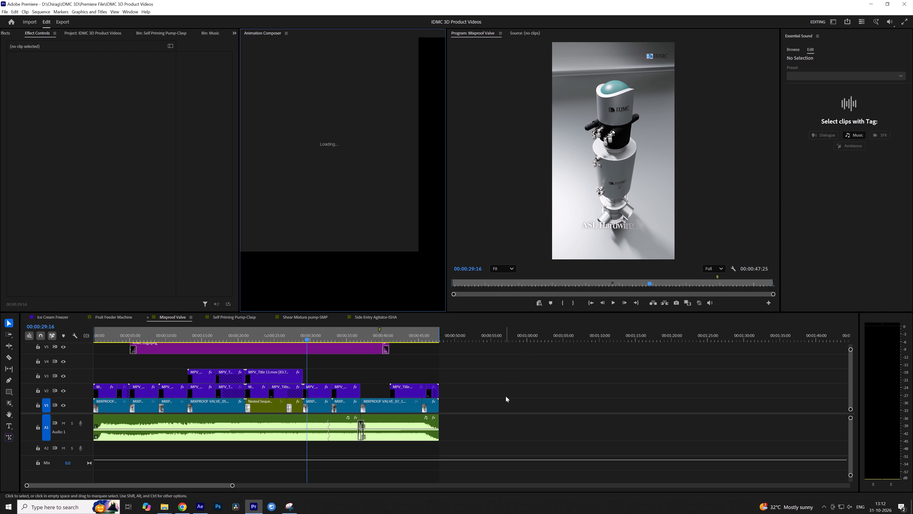
left_click(506, 396)
key("ctrl+s")
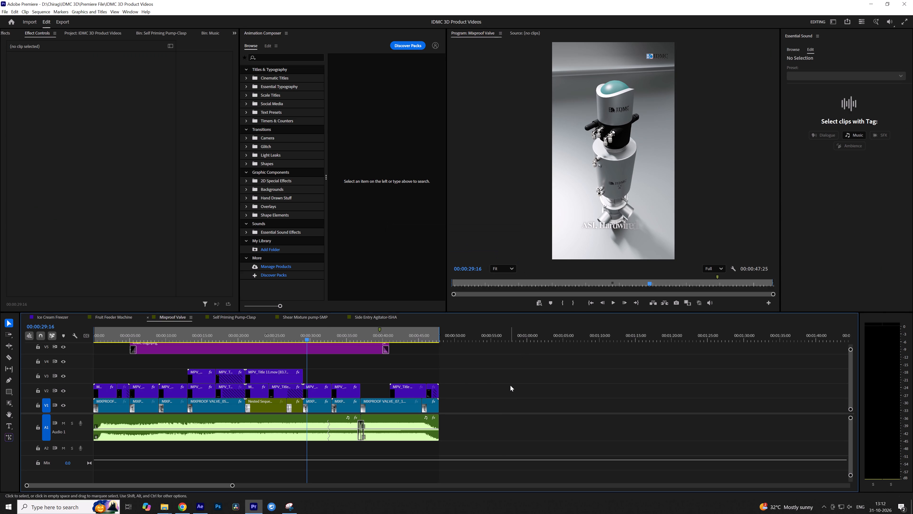
Check the FNF_Title 07.mov clip in the Fruit Feeder Machine sequence at about 00:00:29:13, and save the project.
left_click(117, 317)
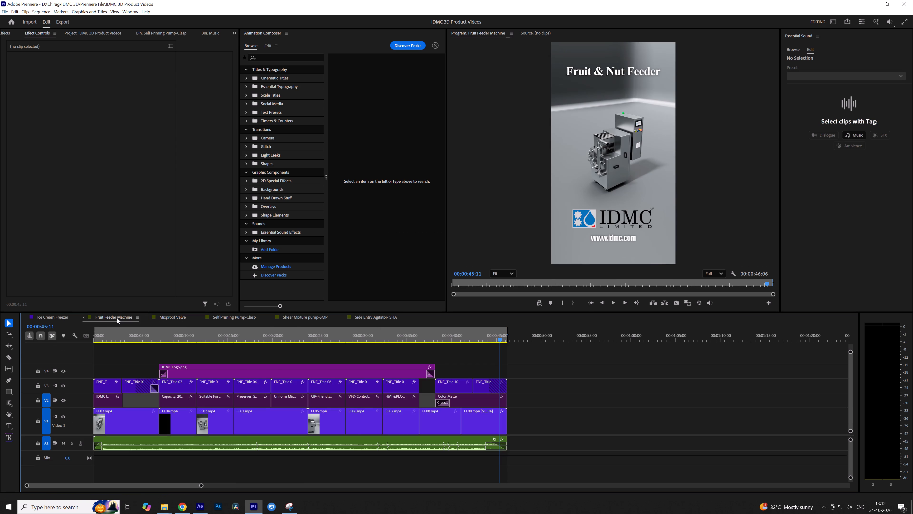
left_click(358, 337)
key("equal")
key("equal")
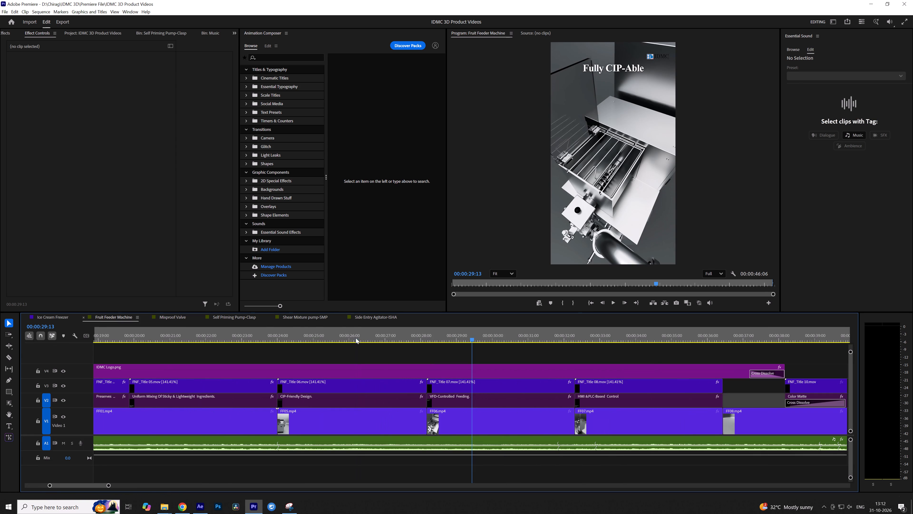
left_click(465, 387)
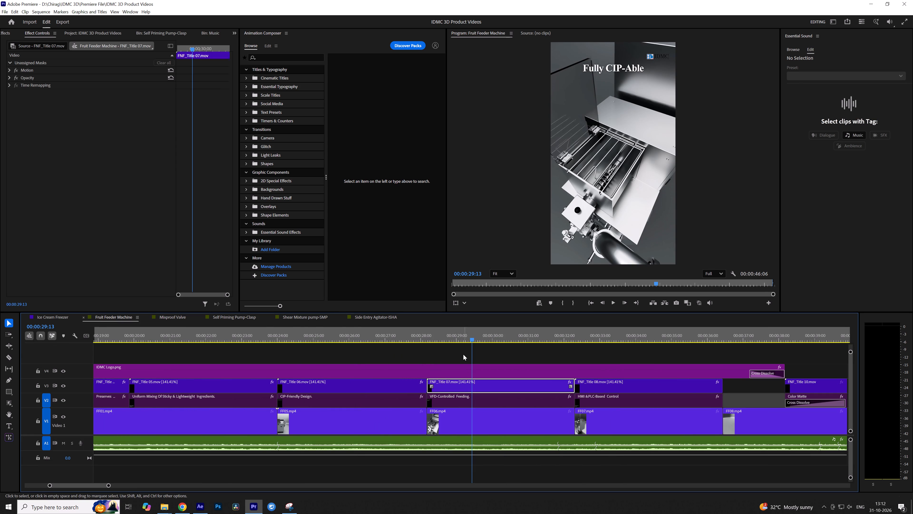
left_click(463, 354)
key("ctrl+s")
Find the "Fully CIP-Able" title clip in the Ice Cream Freezer sequence and check its text at about 00:00:30:24.
left_click(50, 317)
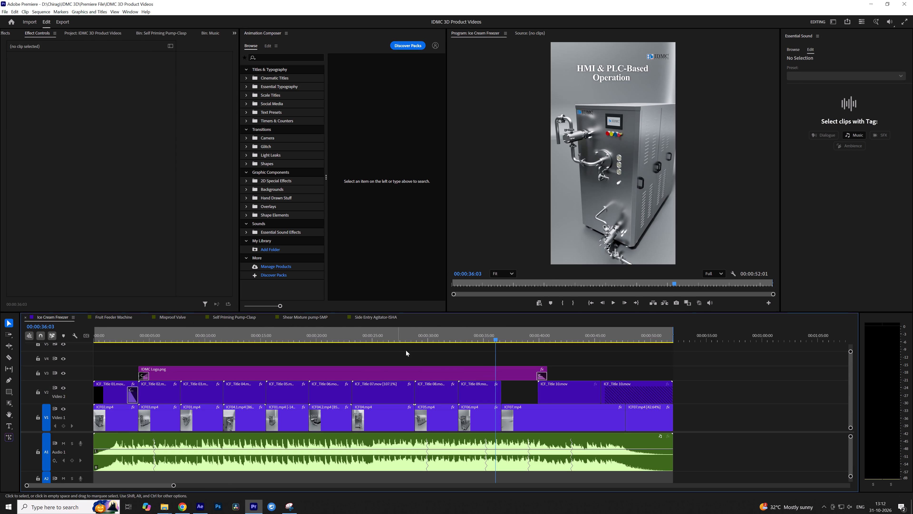
left_click_drag(449, 337, 447, 338)
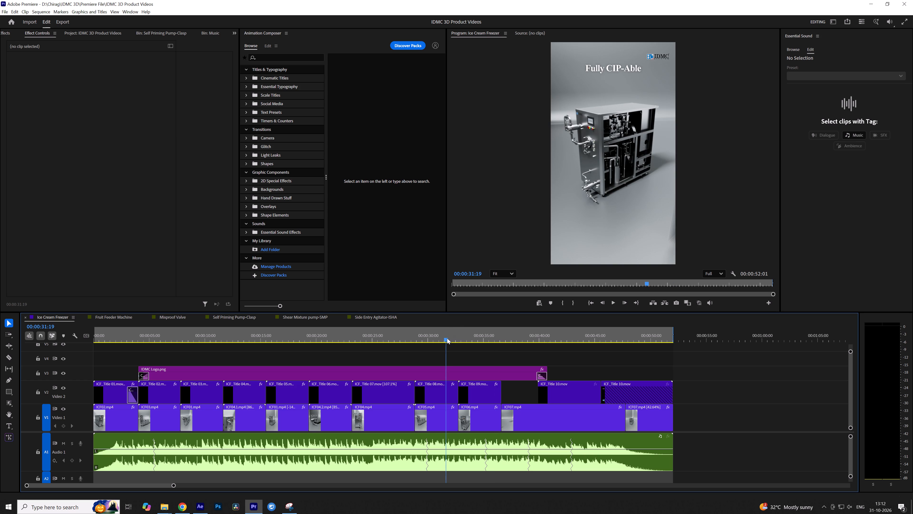
left_click_drag(447, 338, 437, 342)
left_click(459, 350)
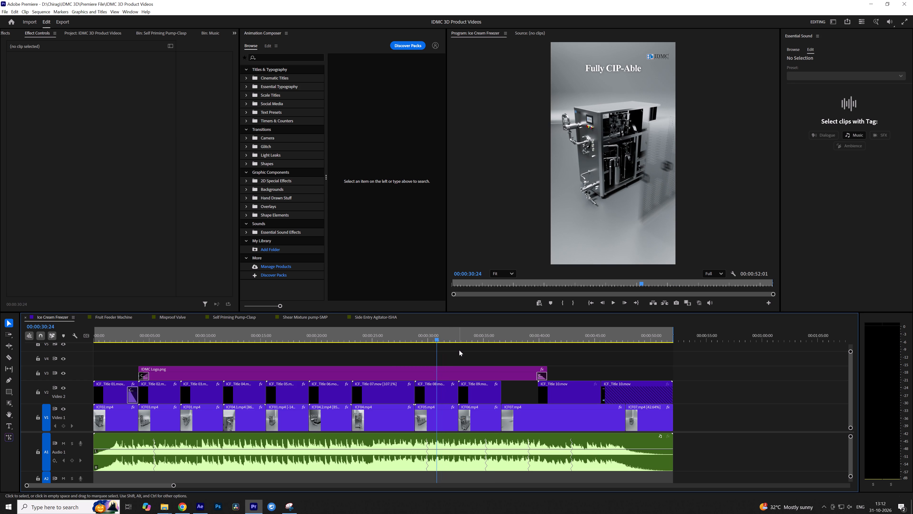
type("==-")
Save the project and close Premiere Pro.
key("ctrl+s")
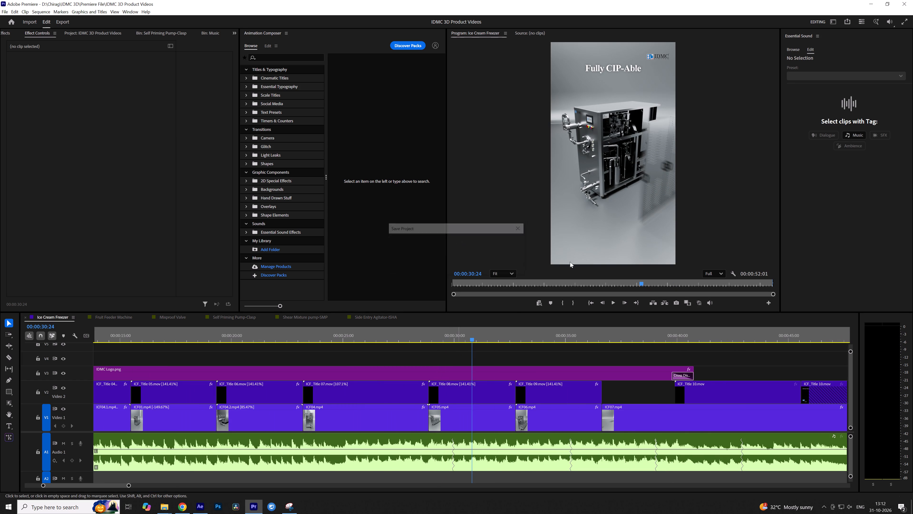
left_click(898, 0)
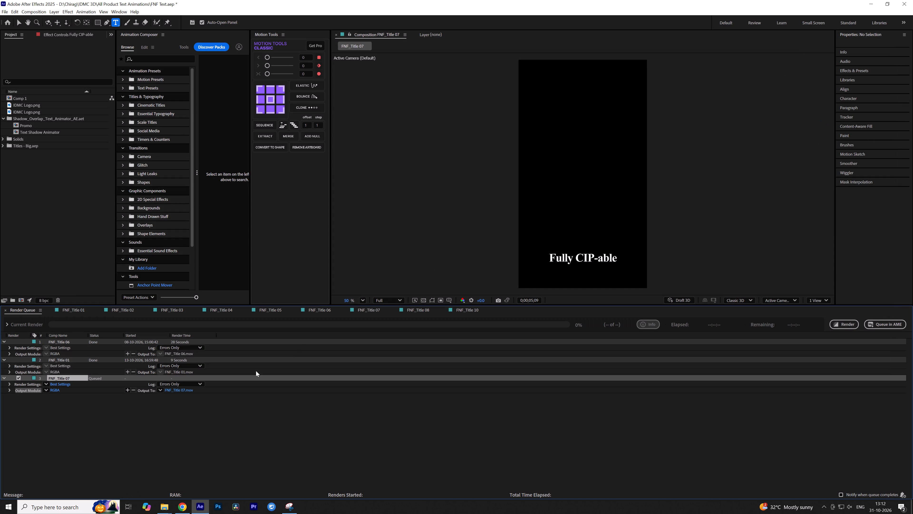
In After Effects, render the queued FNF_Title 07, allow overwriting of the existing file, and save the FNF Text project.
left_click(850, 324)
left_click(494, 279)
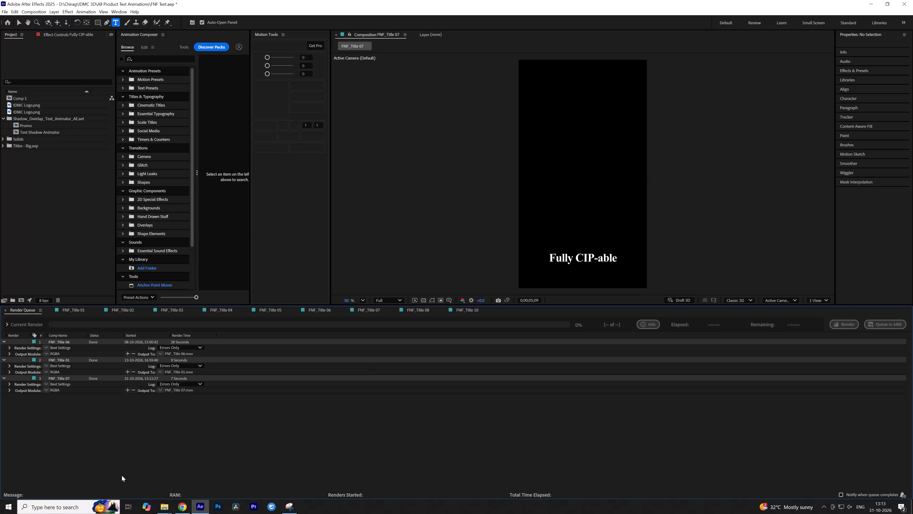
left_click(108, 464)
key("ctrl+a")
key("ctrl+s")
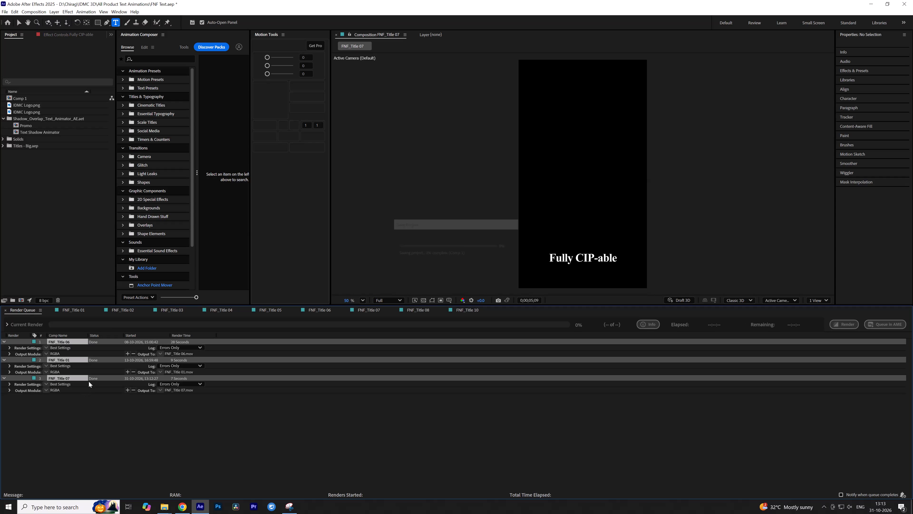
Open the ICF Text.aep project from the All Product Text Animations folder.
left_click(4, 14)
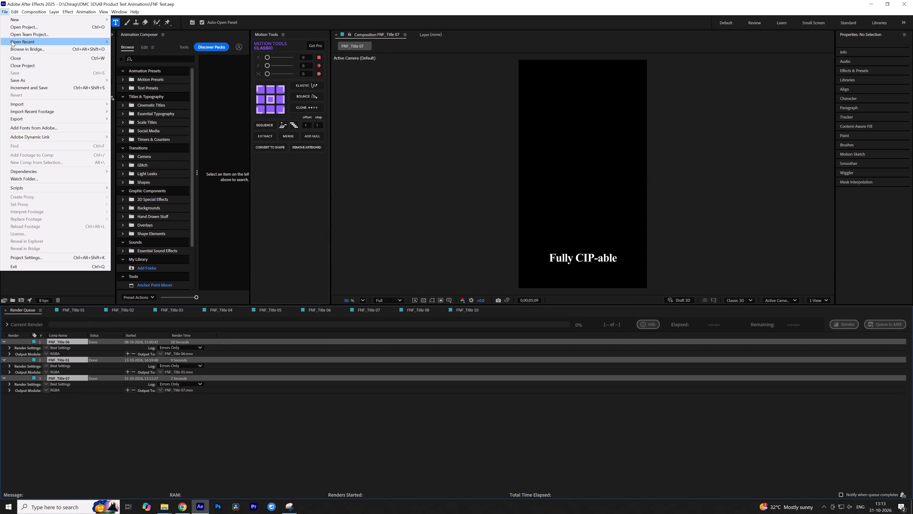
left_click(11, 41)
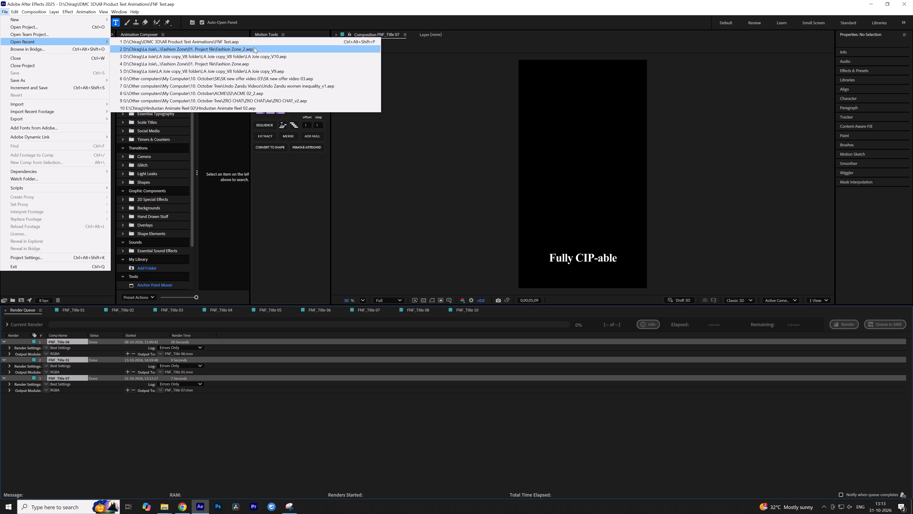
left_click(52, 25)
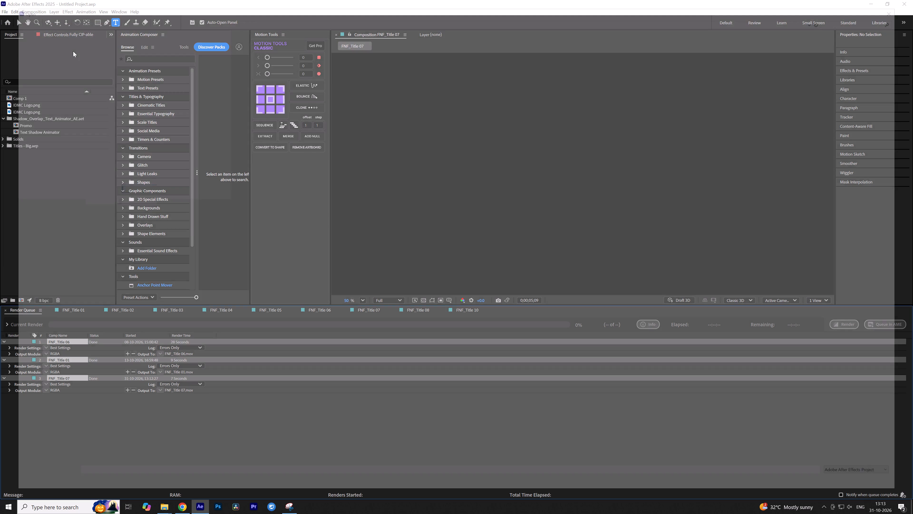
double_click(112, 148)
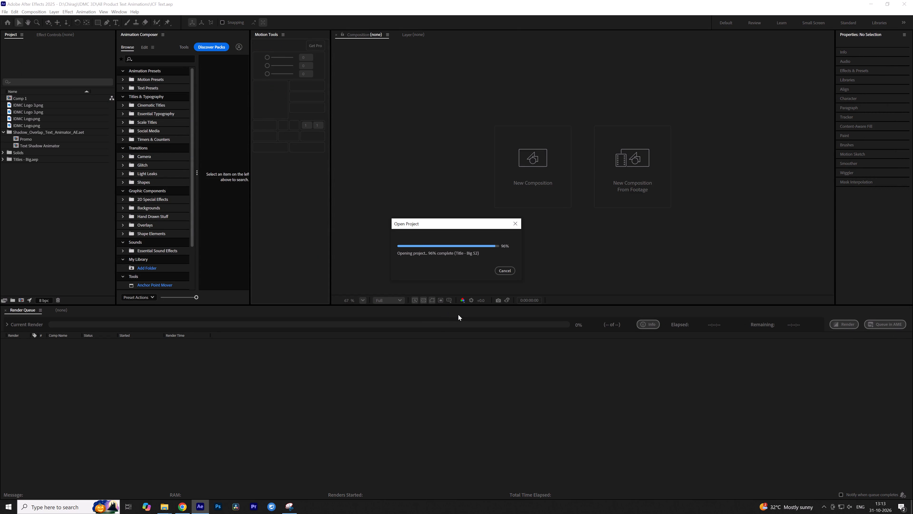
left_click(547, 305)
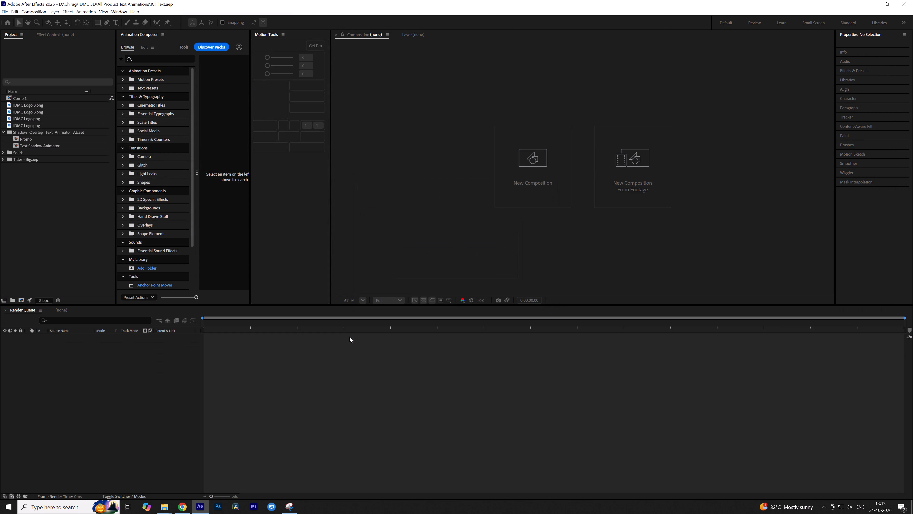
left_click(366, 462)
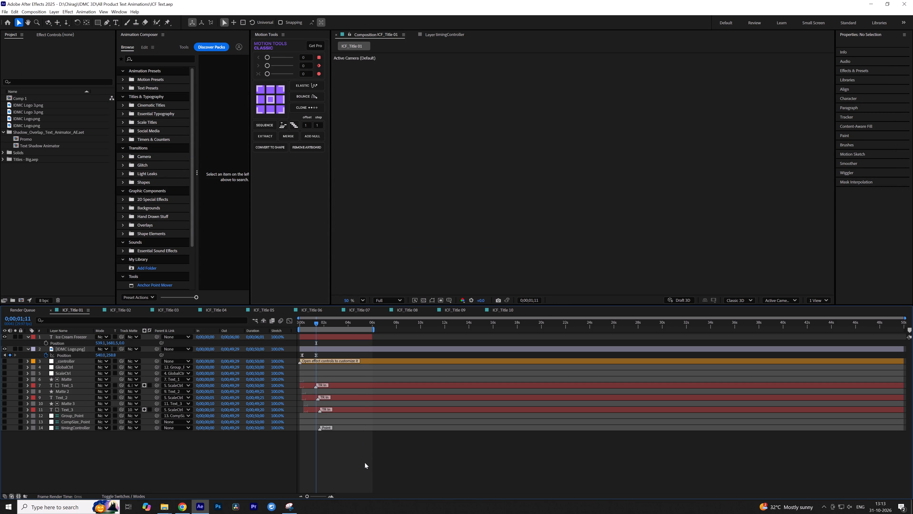
key("s")
key("s")
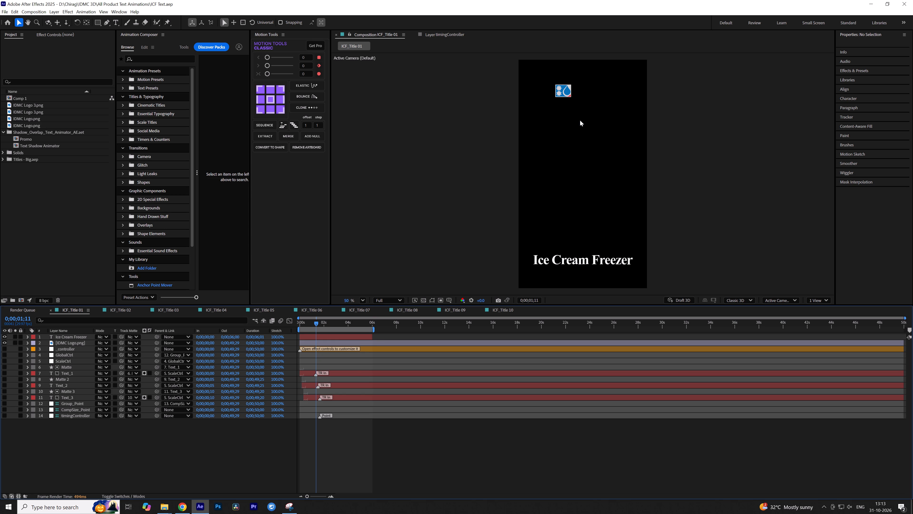
In the ICF_Title 08 composition, change the capital A in the title so it reads "Fully CIP-able".
left_click(412, 308)
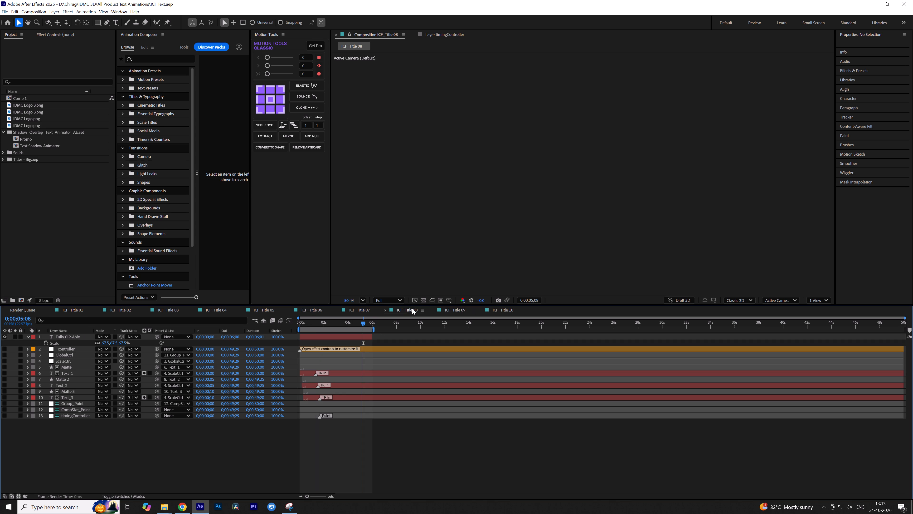
double_click(592, 90)
left_click_drag(598, 89, 593, 90)
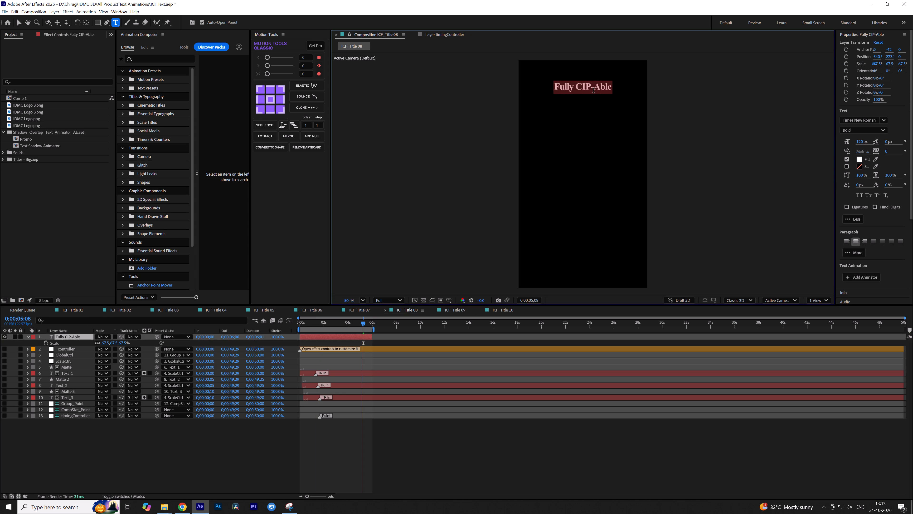
left_click(597, 90)
key("a")
left_click(382, 465)
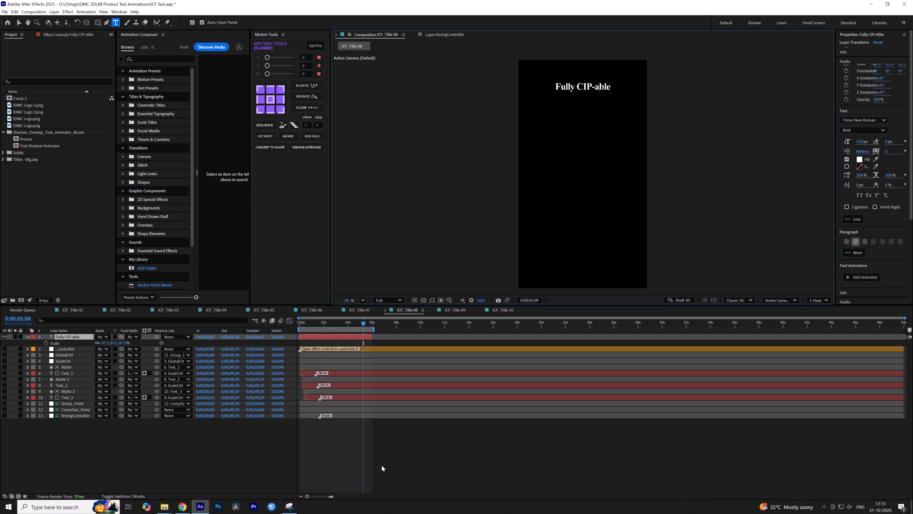
Add the ICF_Title 08 composition to the render queue with the RGBA output module.
key("ctrl+m")
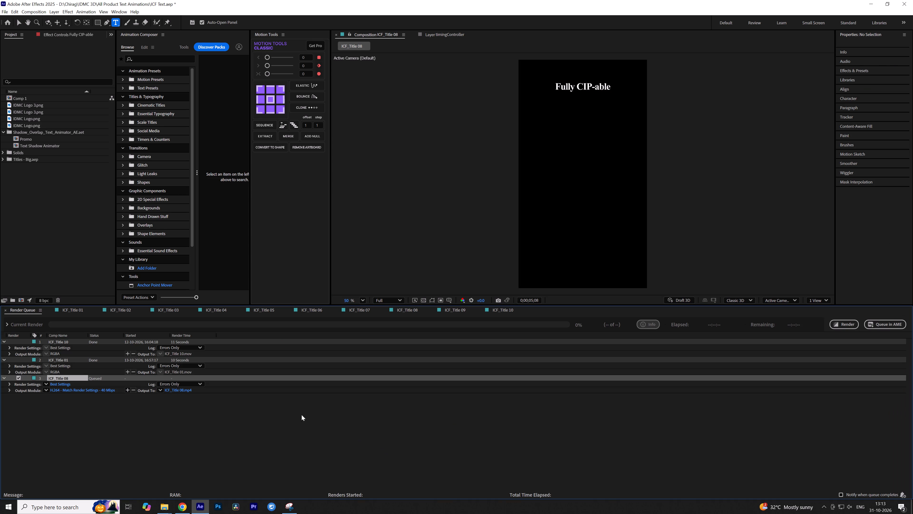
left_click(44, 391)
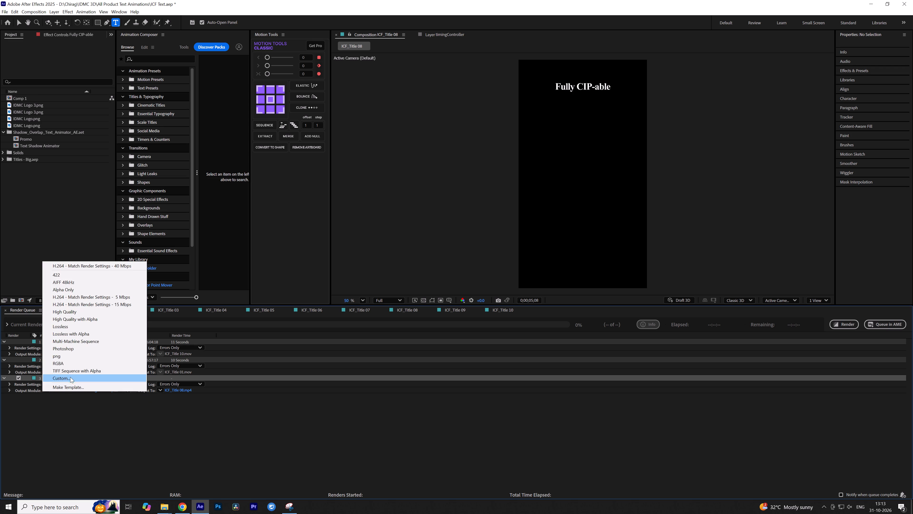
left_click(78, 366)
Set the ICF_Title 08 movie output to Premiere File > Animation > ICF Text, replacing the existing ICF_Title 08.mov.
left_click(178, 390)
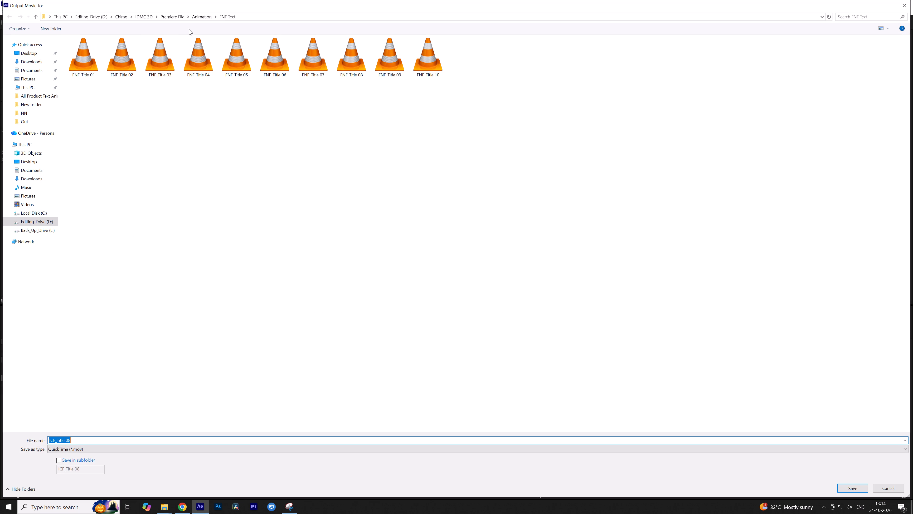
left_click(213, 16)
left_click(201, 19)
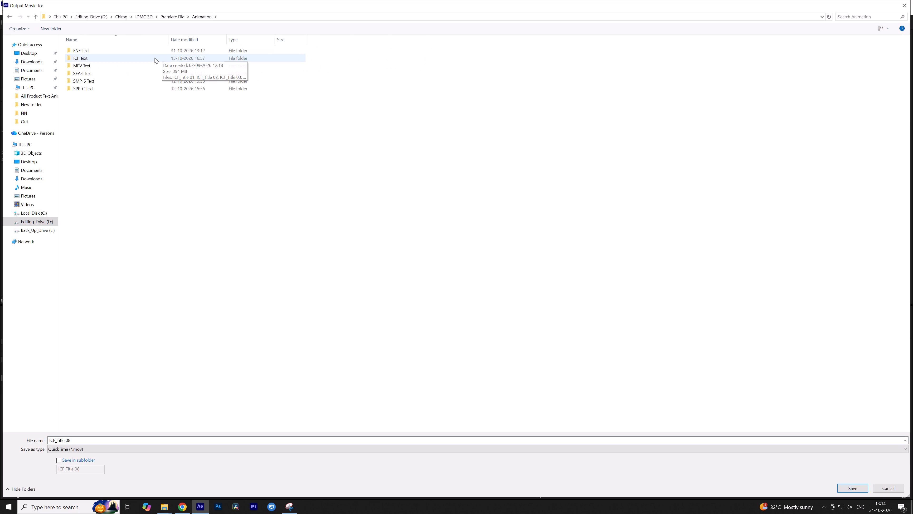
double_click(155, 58)
left_click(341, 160)
left_click(844, 486)
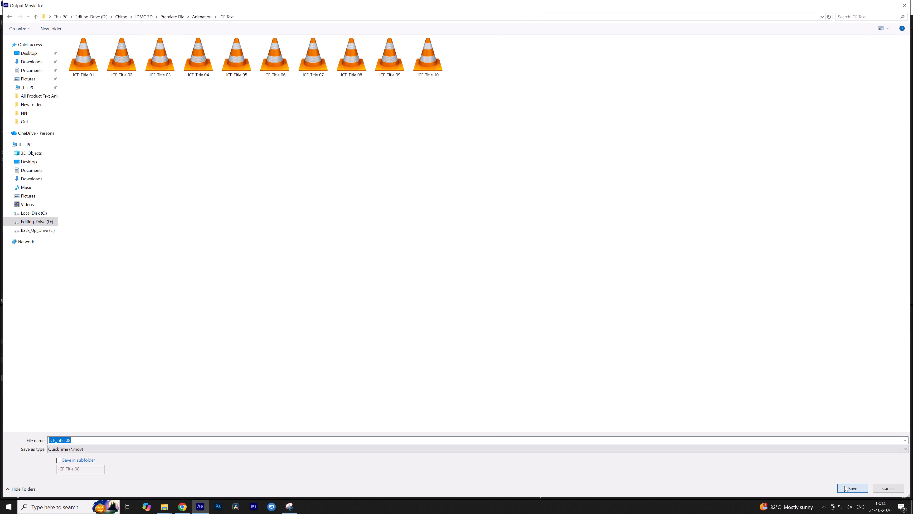
left_click(500, 279)
Start rendering ICF_Title 08 and allow the existing file to be overwritten.
left_click(834, 329)
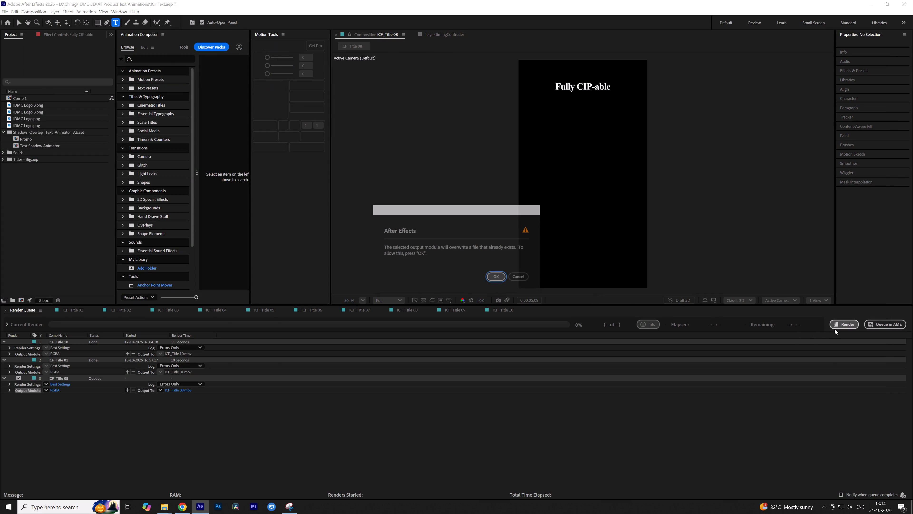
left_click(493, 277)
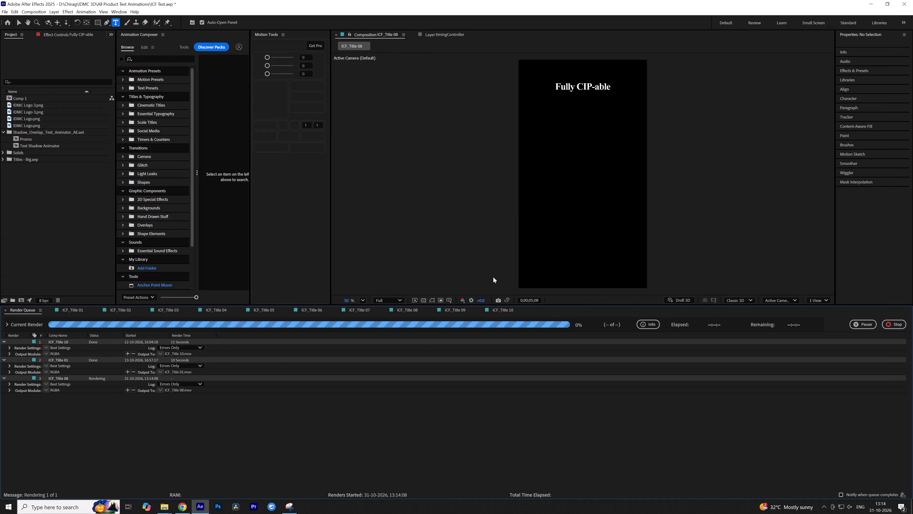
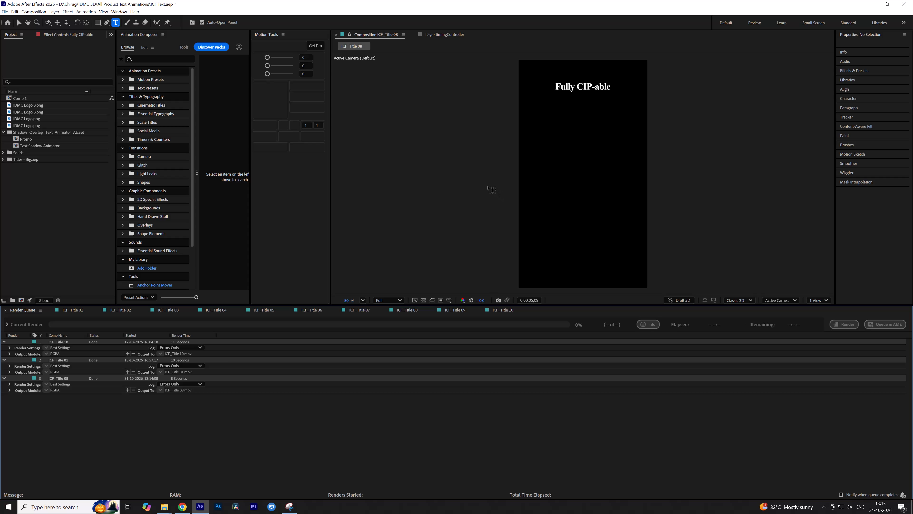
Switch back to the Selection tool in the ICF_Title 08 composition and save the ICF Text.aep project.
key("v")
left_click(474, 205)
key("ctrl+s")
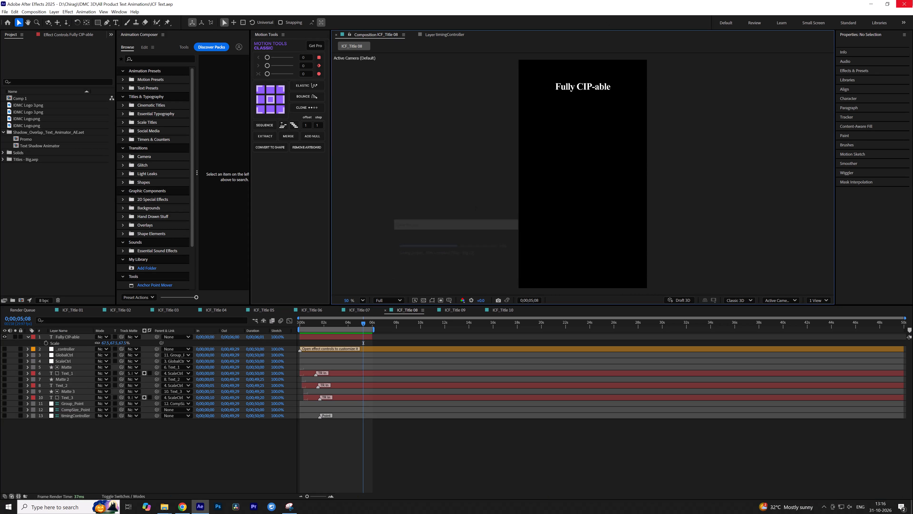
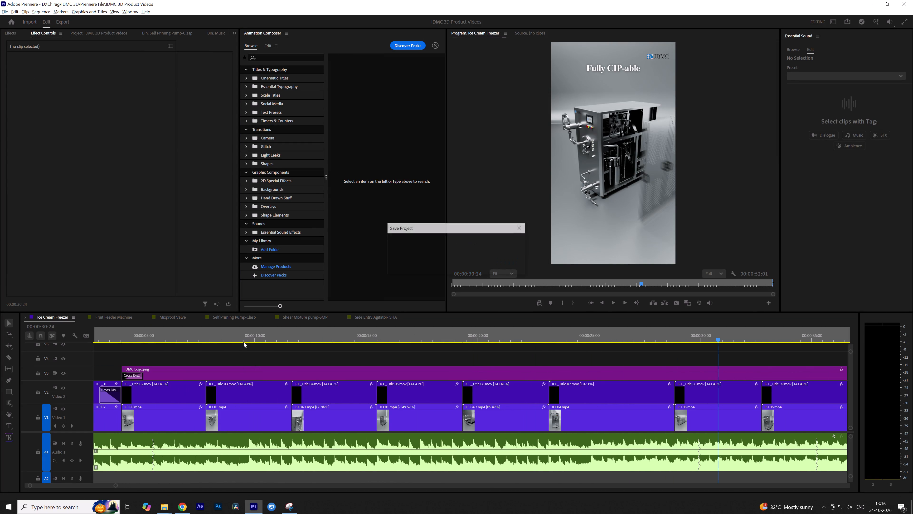
Review the titles in the Ice Cream Freezer sequence, park the playhead at 00:00:22:02 and save the project.
left_click_drag(722, 339, 668, 343)
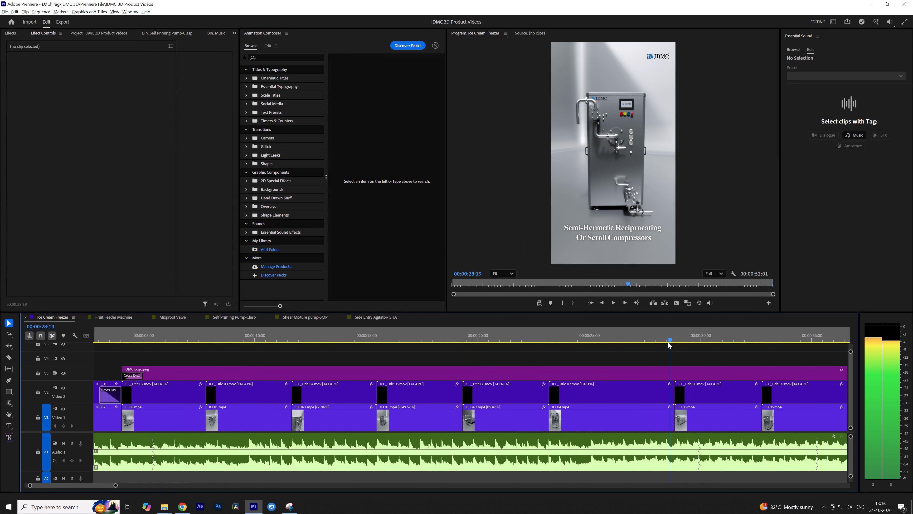
left_click_drag(668, 343, 524, 351)
key("ctrl+s")
In the Fruit Feeder Machine sequence, move the playhead to 00:00:29:17 on the "Fully CIP-able" title and save the project.
left_click(116, 321)
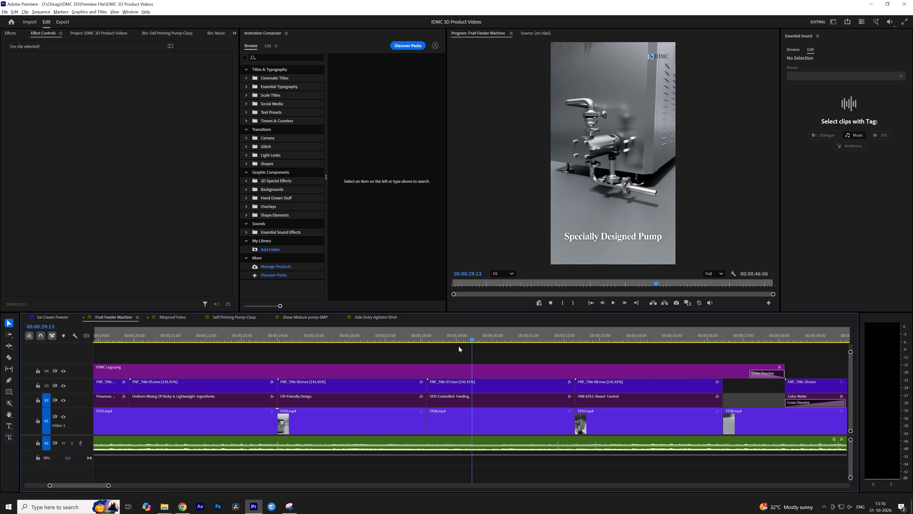
left_click_drag(502, 341, 477, 348)
key("ctrl+s")
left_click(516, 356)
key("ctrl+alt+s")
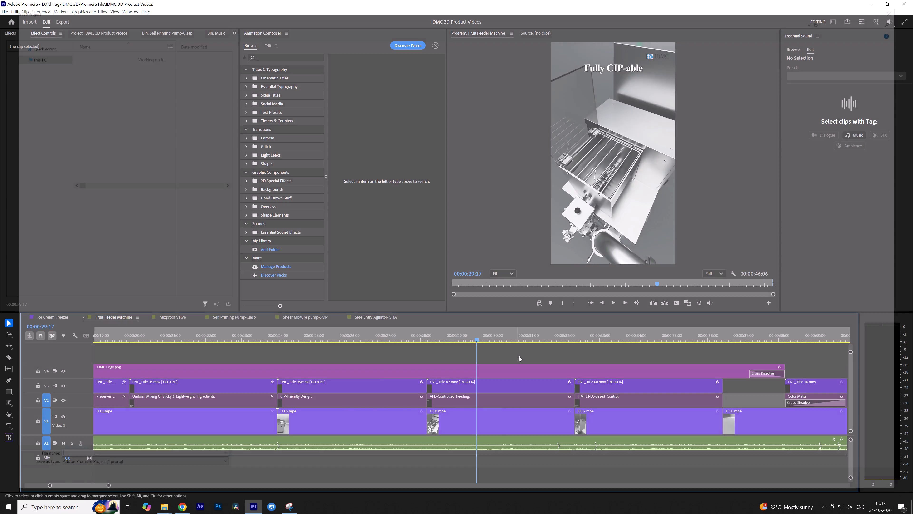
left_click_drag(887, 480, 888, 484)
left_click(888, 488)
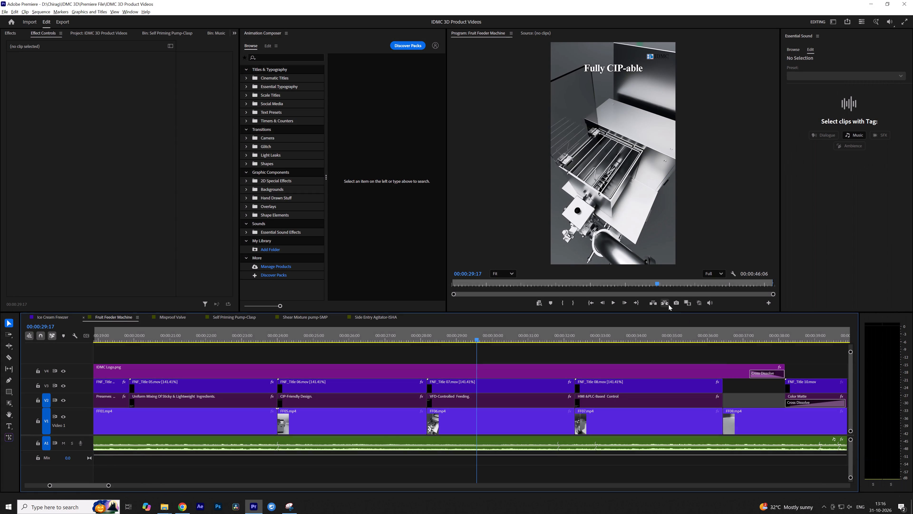
Export the current Fruit Feeder Machine frame as a JPEG into the Downloads folder.
left_click(678, 302)
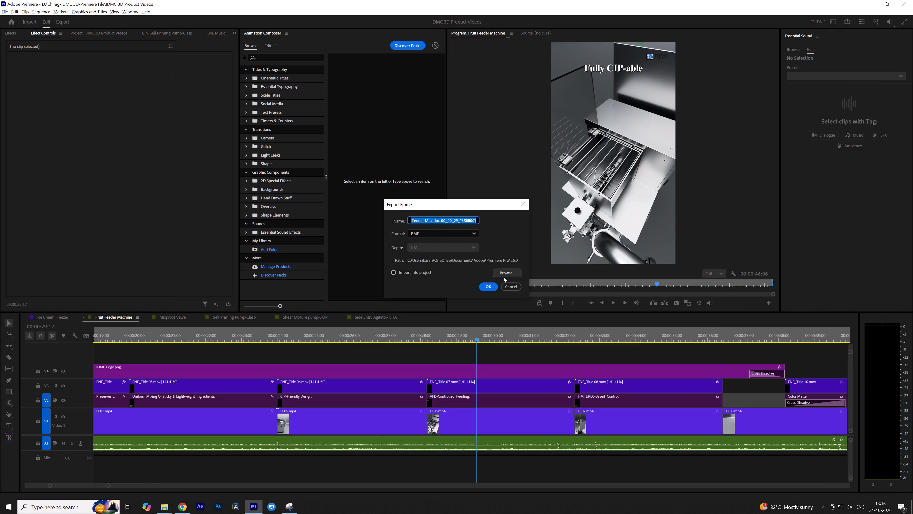
left_click(505, 276)
left_click(26, 62)
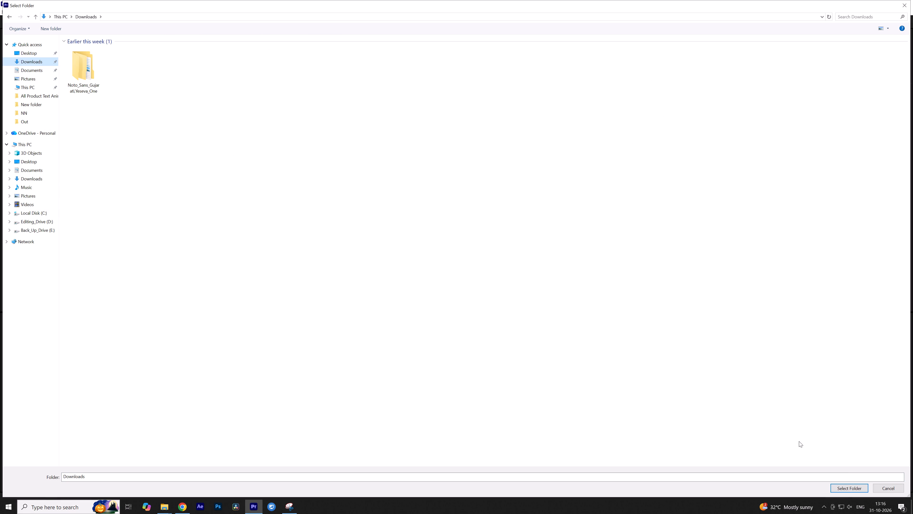
left_click(845, 490)
left_click(463, 234)
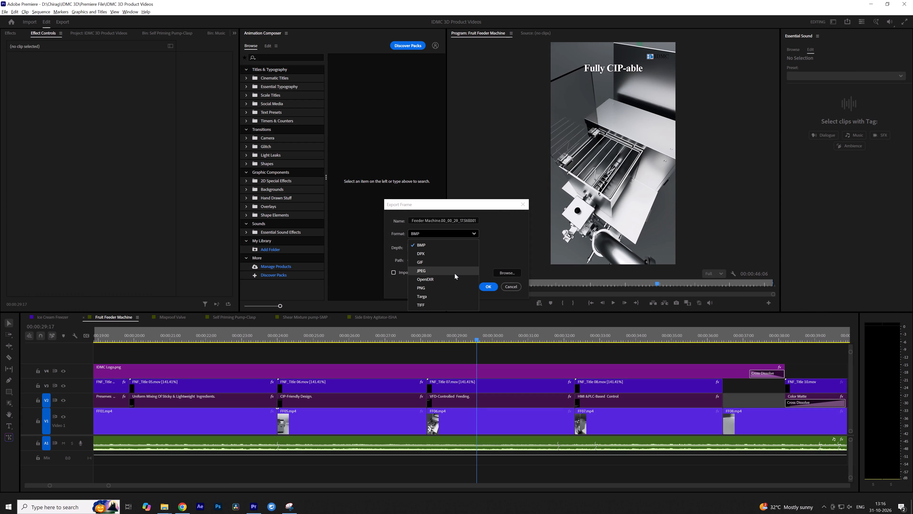
left_click(455, 271)
left_click(494, 288)
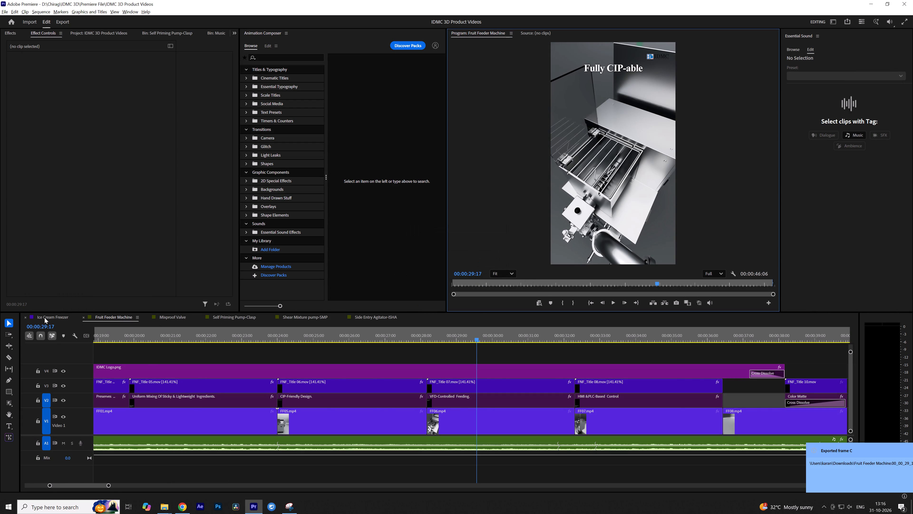
Switch to the Ice Cream Freezer sequence and start exporting its current frame as a JPEG to Downloads.
left_click(44, 317)
left_click(679, 302)
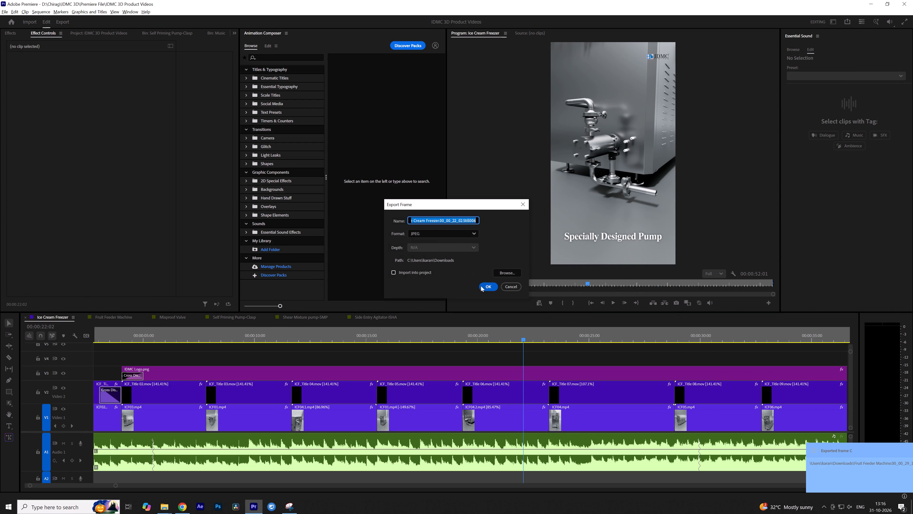
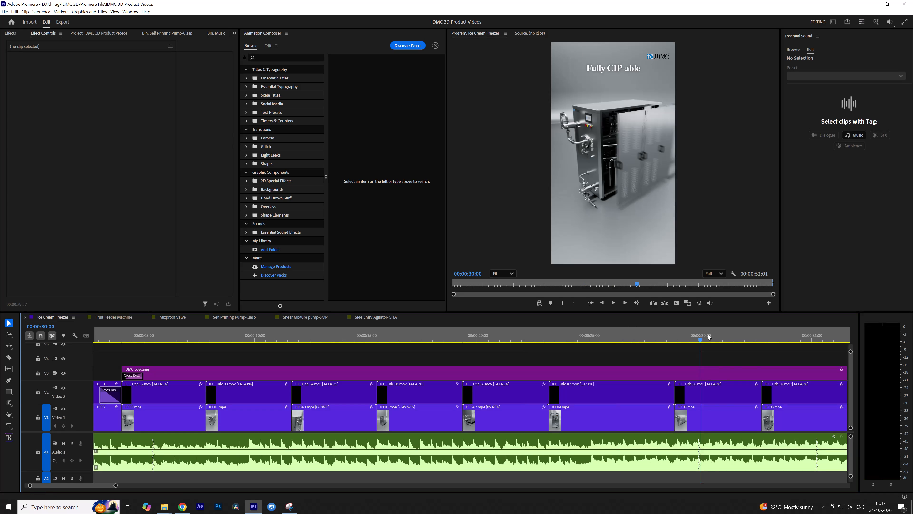
Move the Ice Cream Freezer playhead to 00:00:31:24 on the "Fully CIP-able" title and start exporting that frame as a still.
left_click_drag(708, 334, 709, 341)
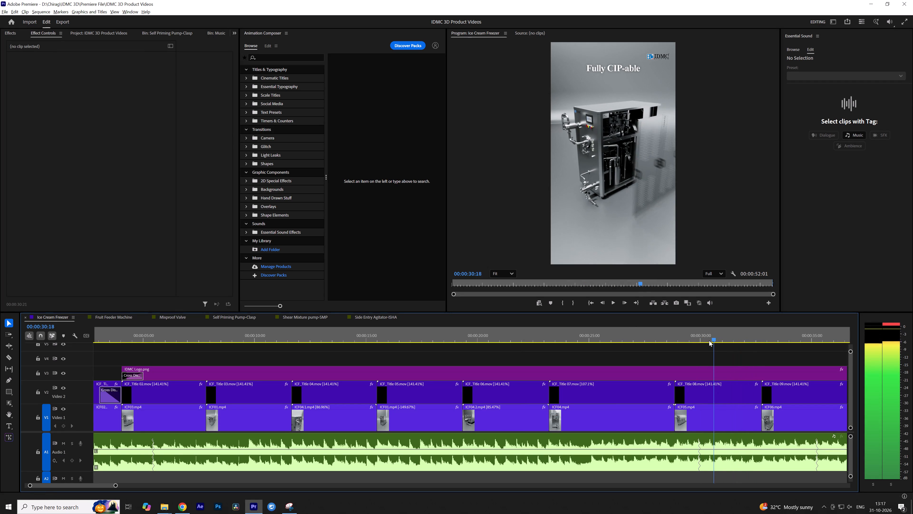
left_click_drag(709, 341, 741, 333)
left_click(717, 361)
left_click(675, 306)
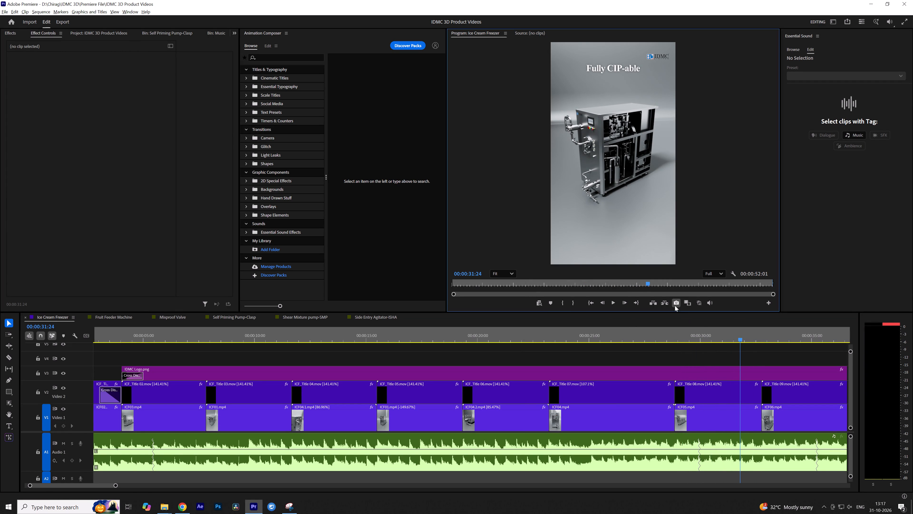
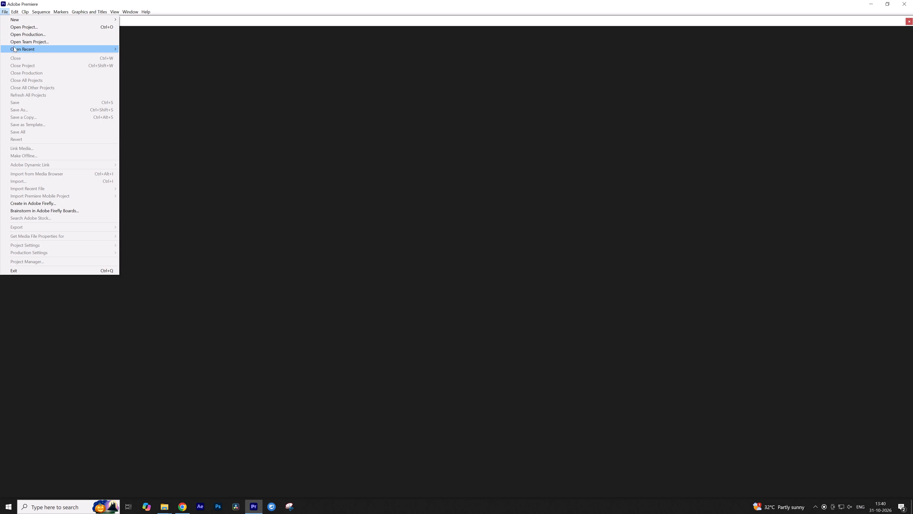
Reopen the recent project IDMC 3D Product Videos in Premiere.
left_click(14, 48)
left_click(156, 47)
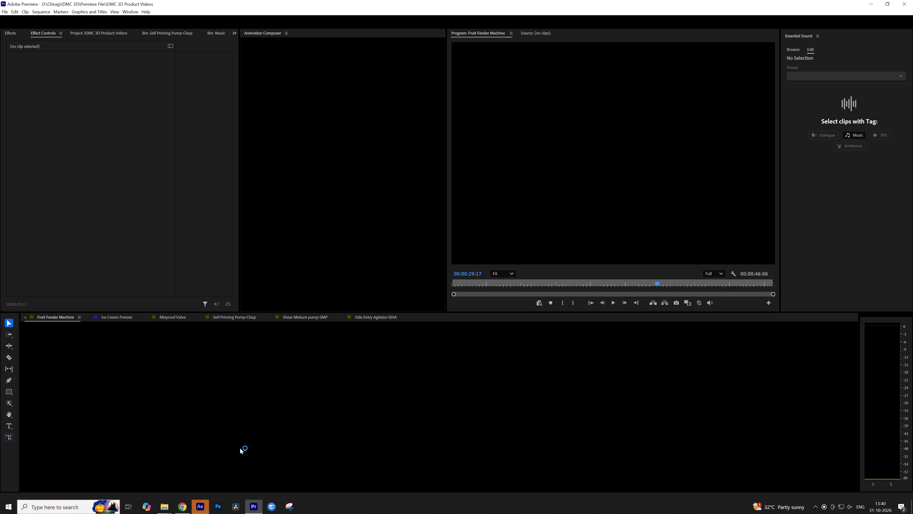
Open the Mixproof Valve sequence and inspect the "Certified" and "EHEDG Compliant" title frame at 00:00:07:06 in an enlarged program view.
left_click(178, 317)
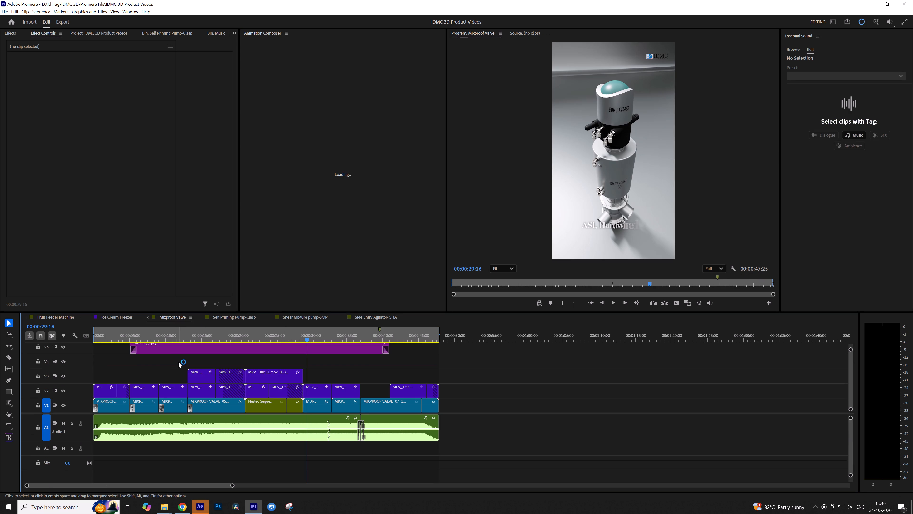
left_click(179, 359)
left_click(106, 331)
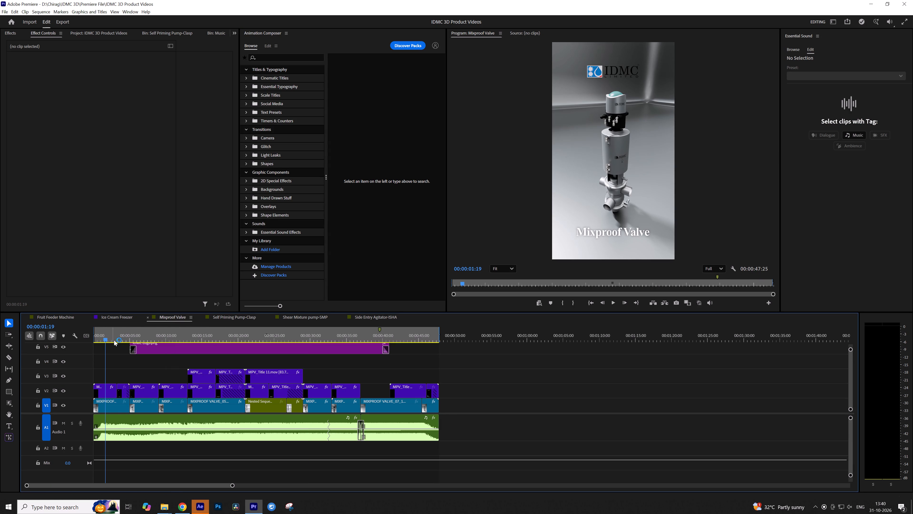
left_click_drag(119, 335, 156, 341)
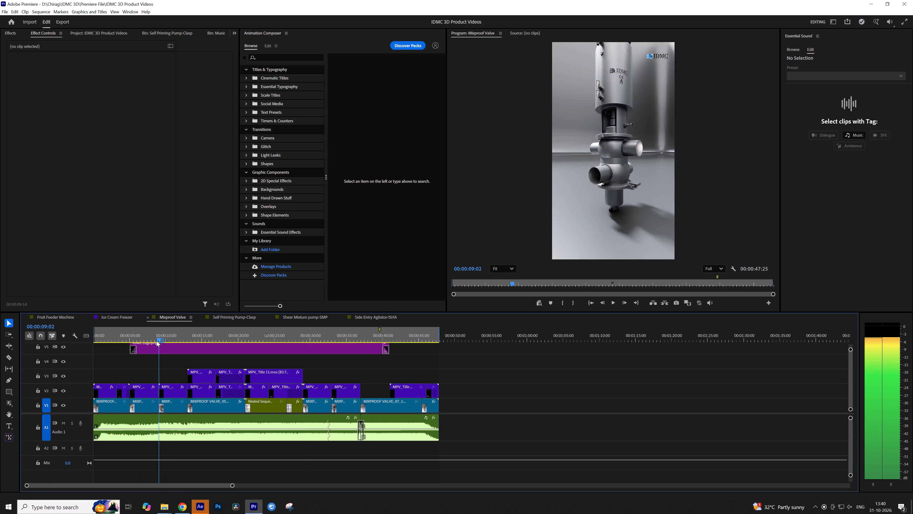
left_click_drag(156, 341, 146, 341)
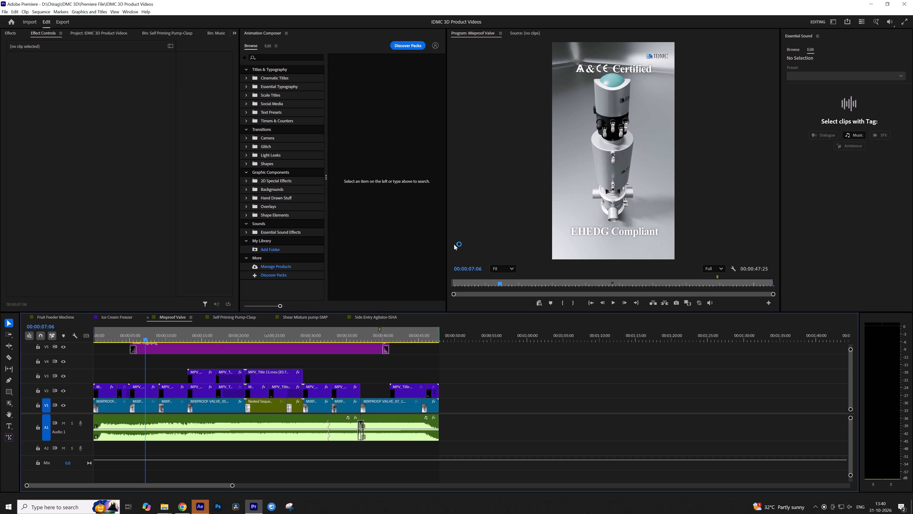
key("grave")
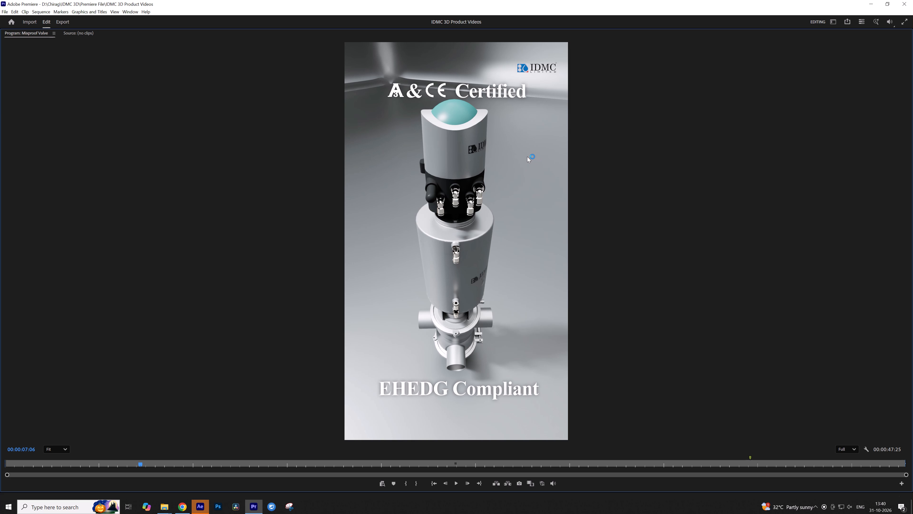
key("grave")
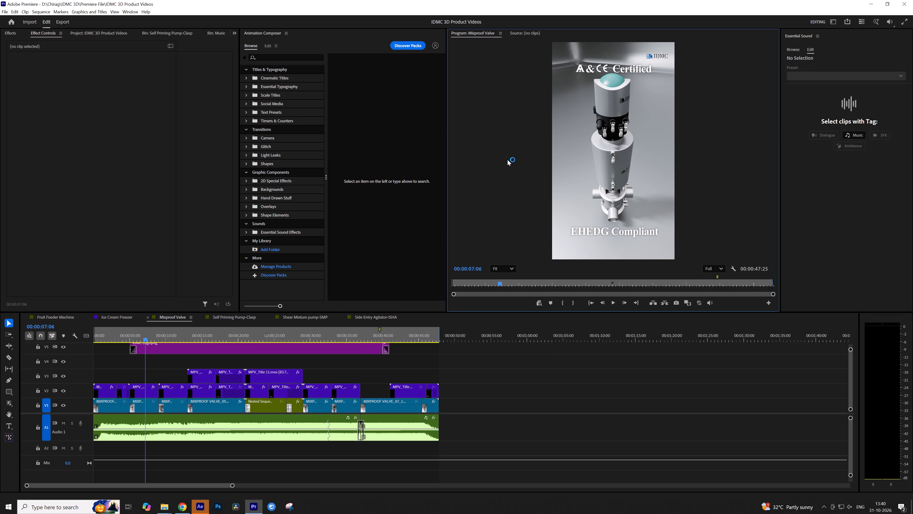
Switch to After Effects and open the MPV Text project from the IDMC 3D > All Product Text Animations folder.
left_click(206, 505)
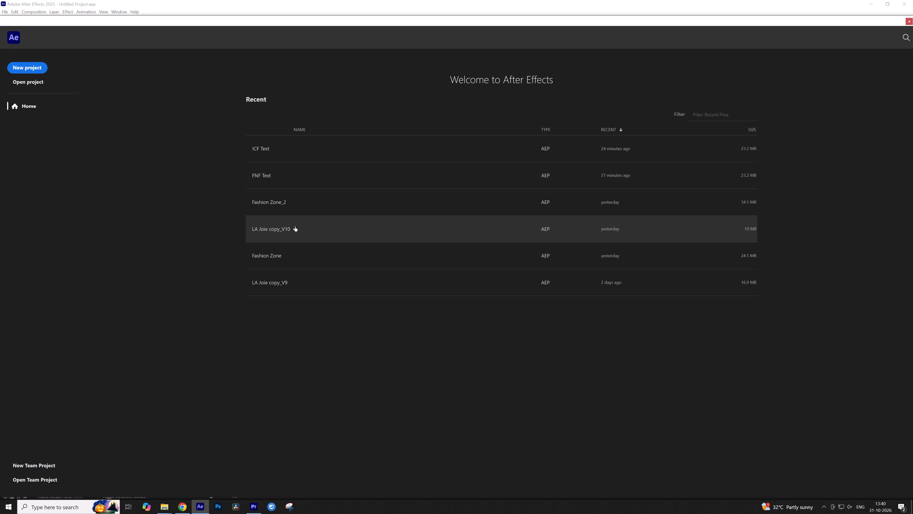
left_click(35, 81)
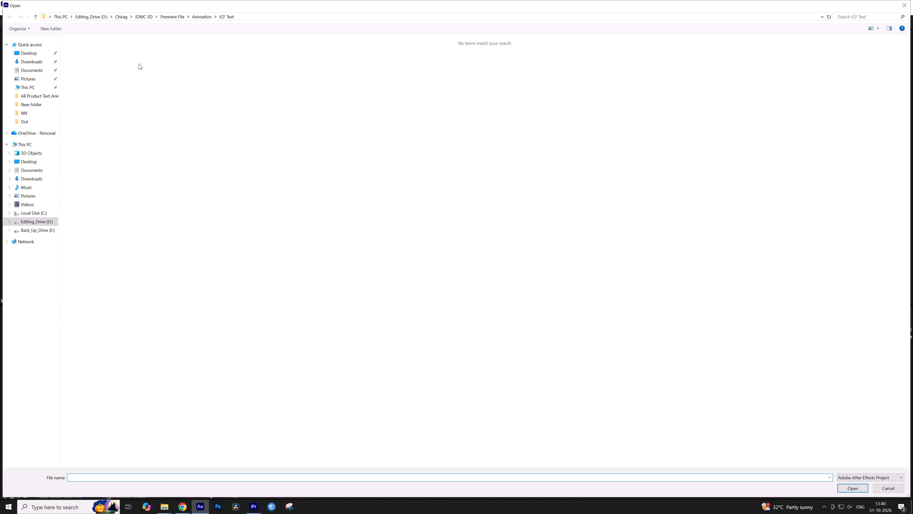
left_click(199, 16)
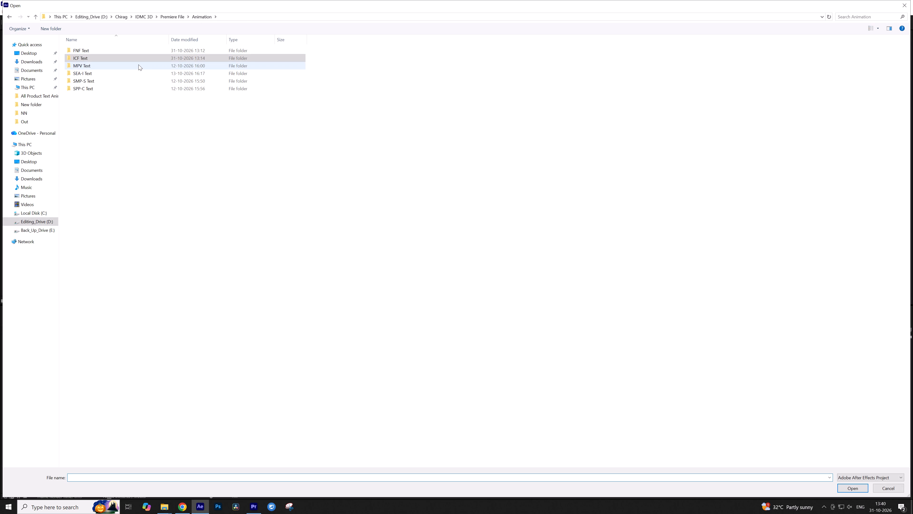
double_click(138, 64)
left_click(195, 18)
left_click(163, 17)
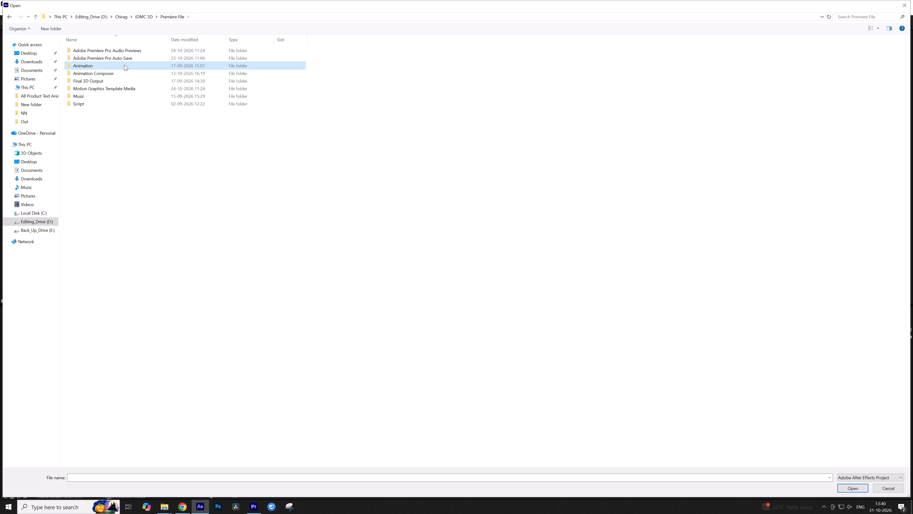
left_click(144, 13)
left_click(123, 16)
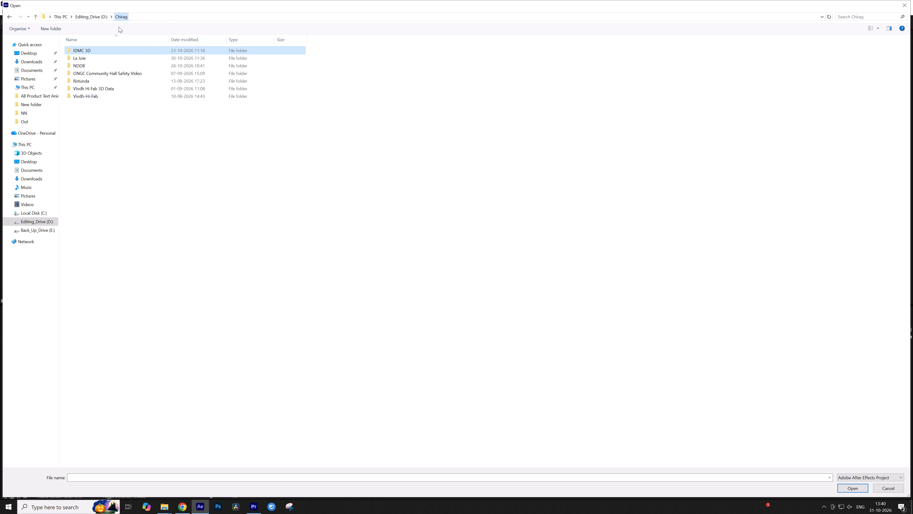
double_click(101, 49)
double_click(80, 54)
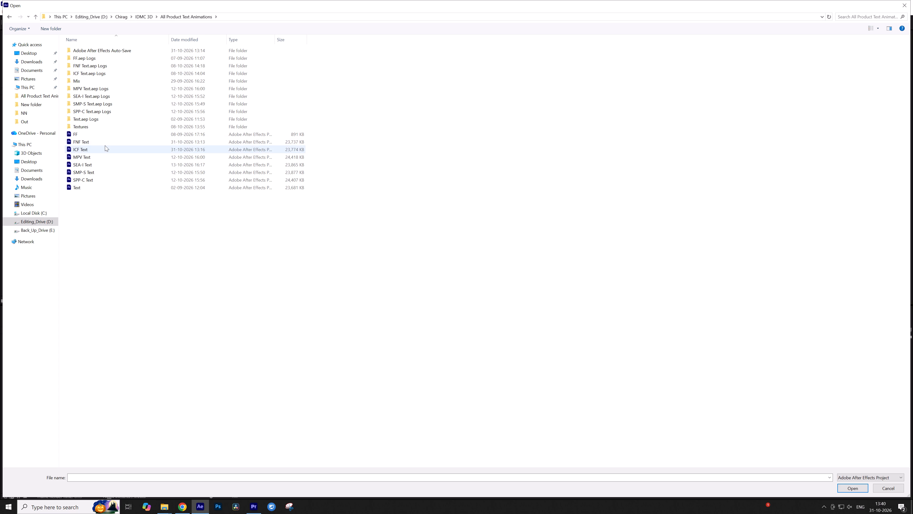
left_click(105, 144)
double_click(104, 154)
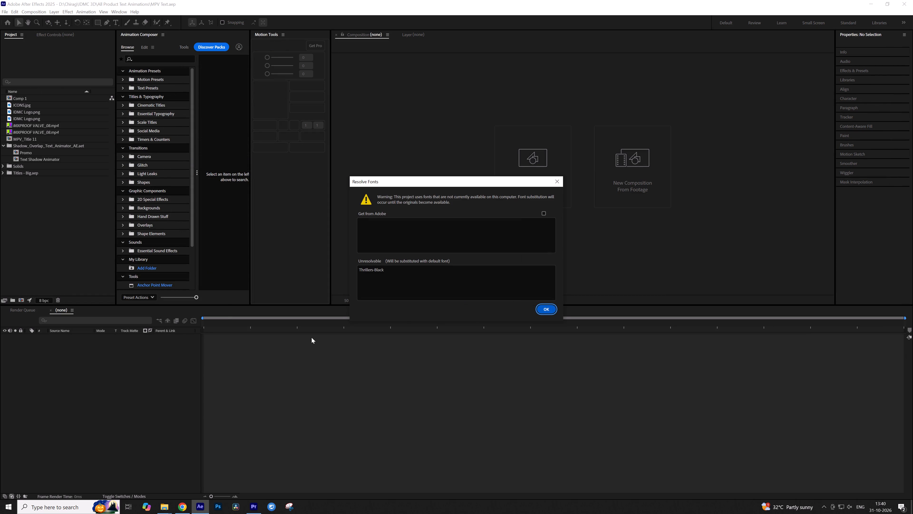
left_click(548, 309)
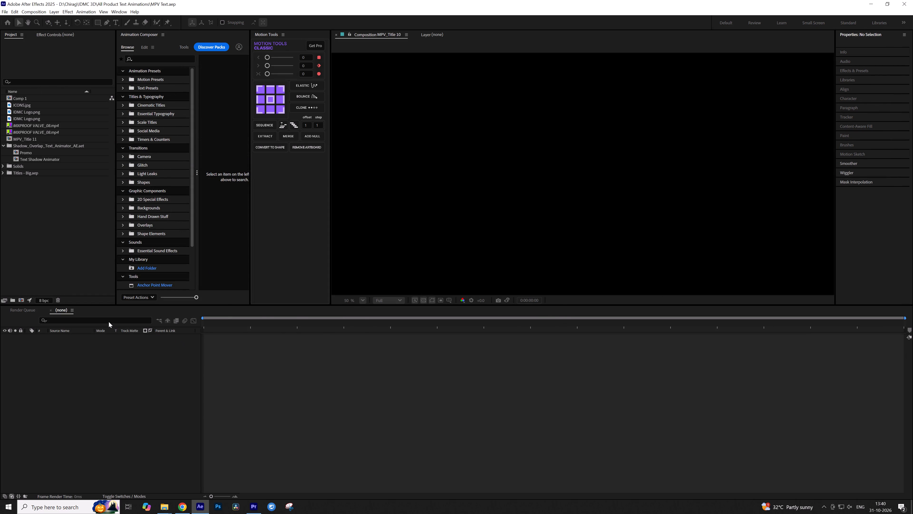
Look through the MPV_Title 01 and MPV_Title 02 compositions and solo the ICONS.jpg layers in turn to identify the A certification mark.
left_click(79, 313)
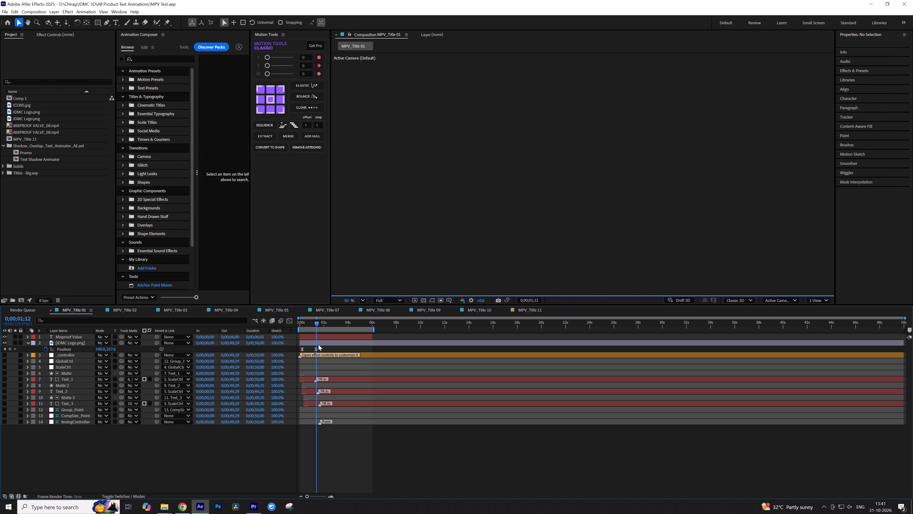
left_click(322, 343)
left_click(135, 312)
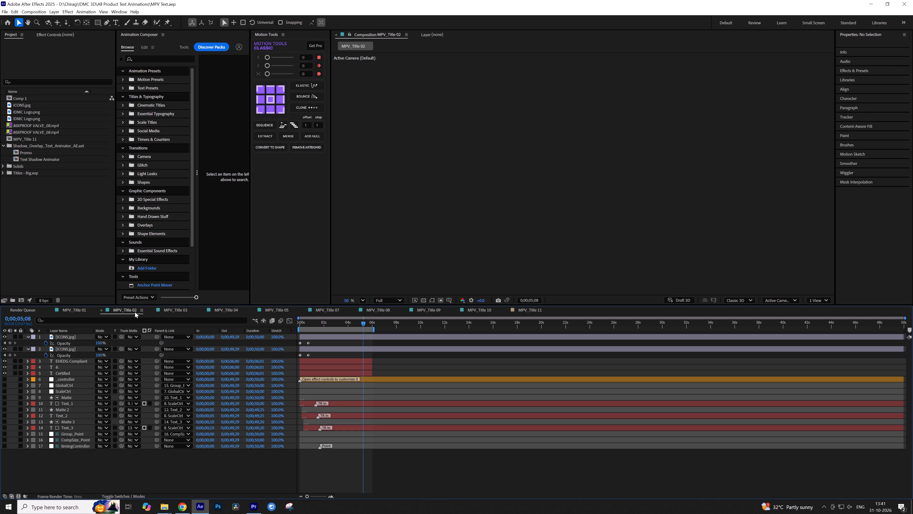
left_click(554, 91)
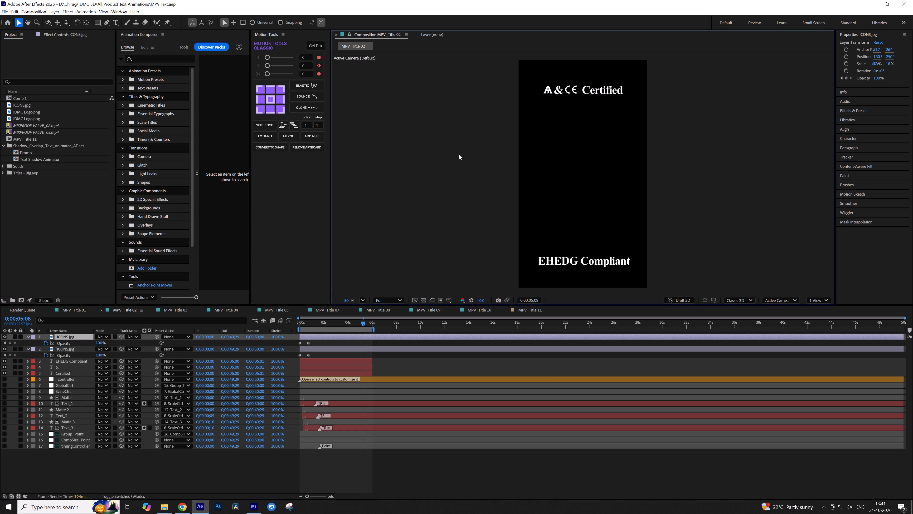
left_click(73, 348)
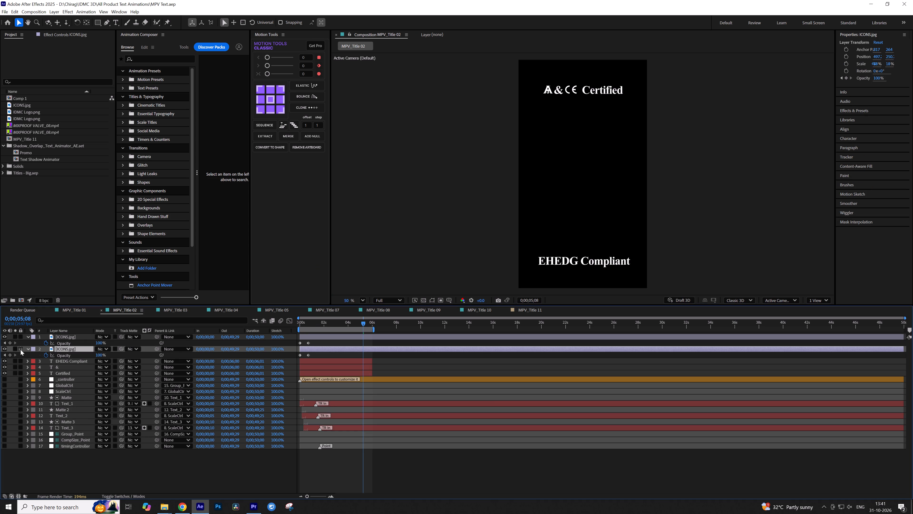
left_click(15, 349)
left_click(15, 349)
left_click(16, 337)
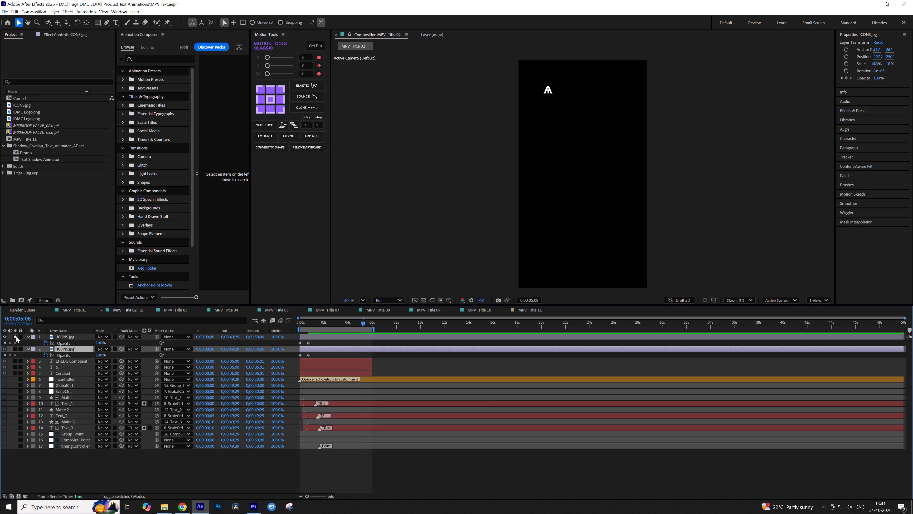
left_click(16, 337)
Pre-compose the top ICONS.jpg layer in MPV_Title 02, leaving its attributes in place, and open the new composition.
left_click(88, 336)
key("ctrl+shift+c")
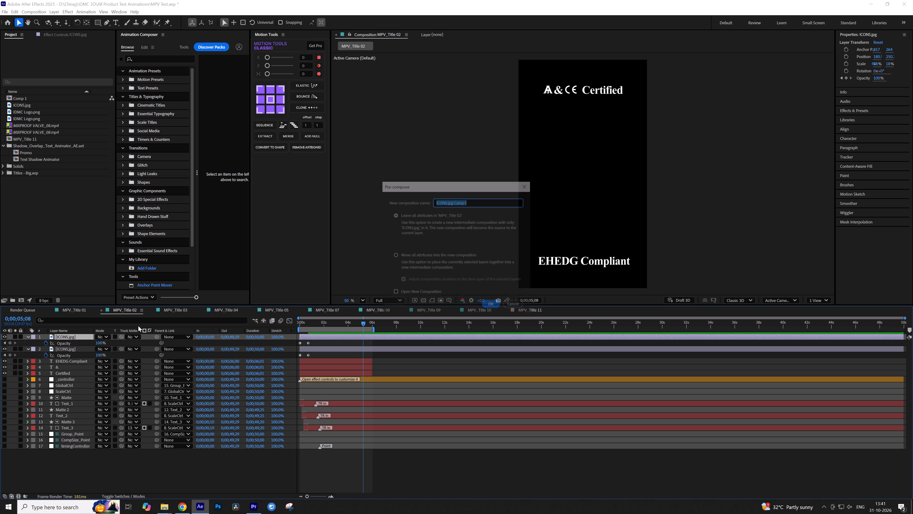
left_click(494, 304)
double_click(332, 338)
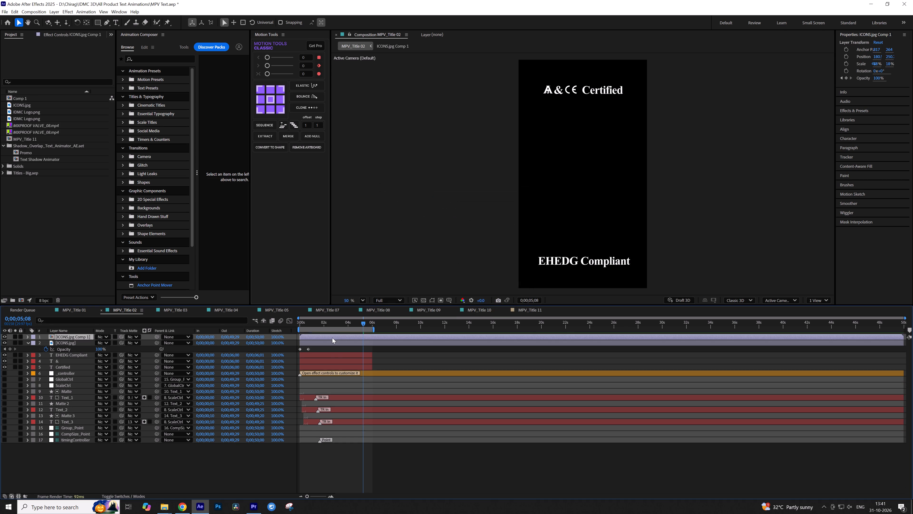
left_click(339, 352)
scroll(655, 193, "up", 6)
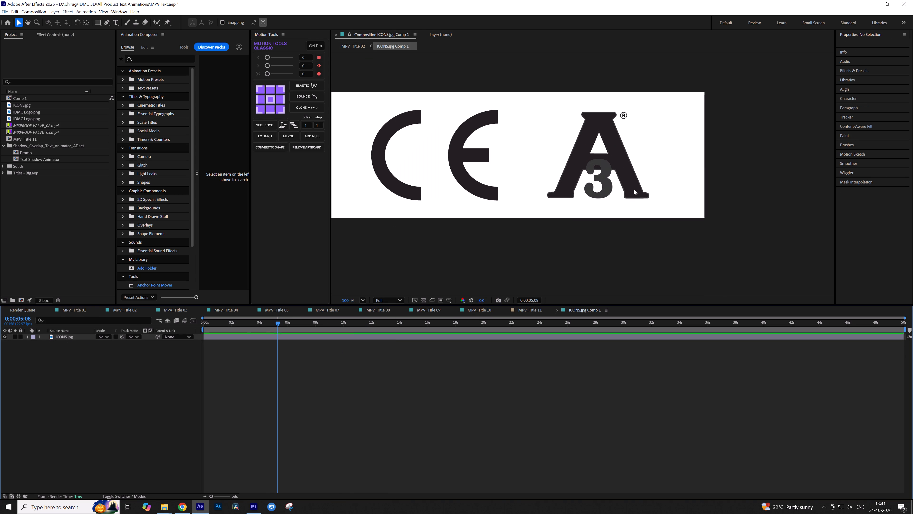
Switch to File Explorer, open the IDMC 3D > November 2026 > Textures folder, and show its files as large thumbnails.
key("alt+Tab")
key("alt+Tab")
key("alt+Tab")
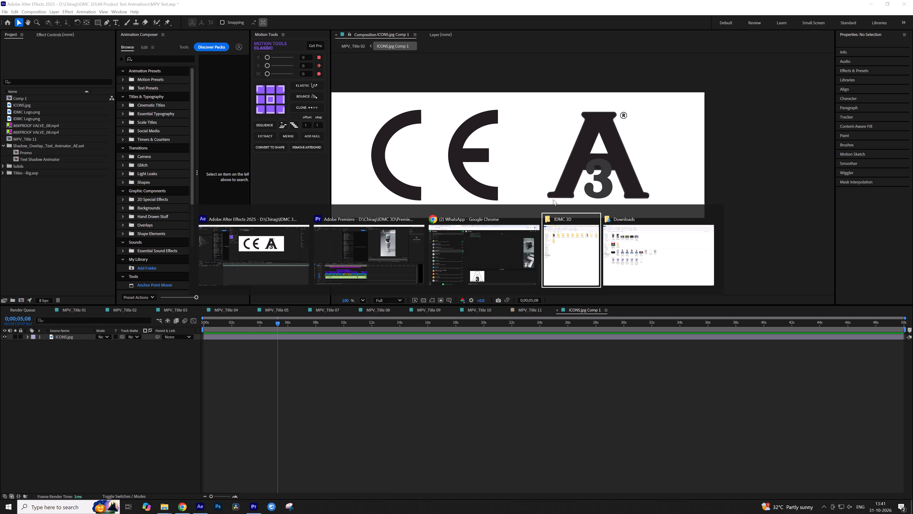
key("alt+Tab")
key("alt+Tab")
key("alt+Tab")
key("alt+Tab")
key("alt+Tab")
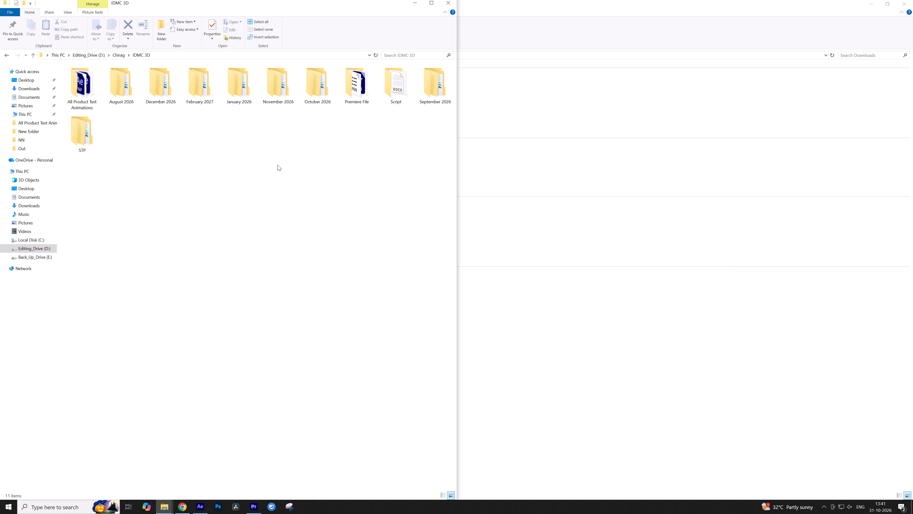
left_click(250, 185)
left_click(287, 151)
double_click(321, 83)
left_click(94, 84)
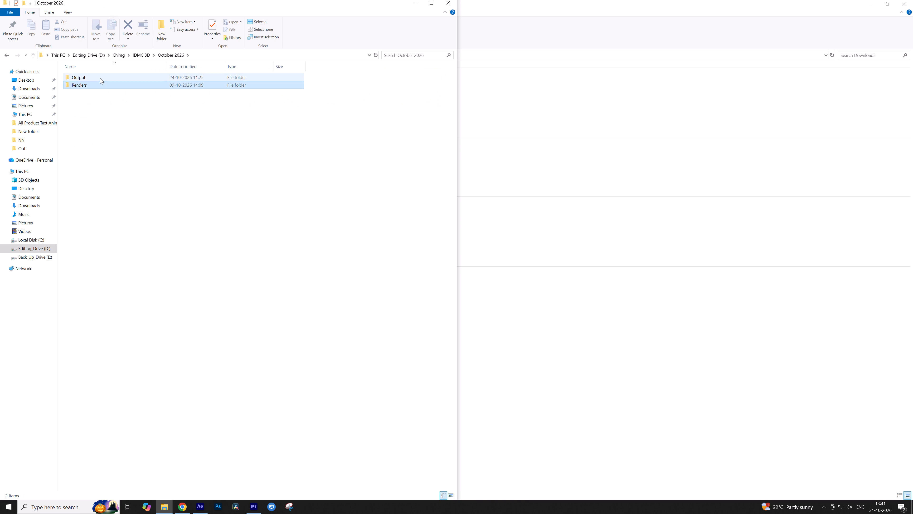
double_click(100, 78)
left_click(170, 57)
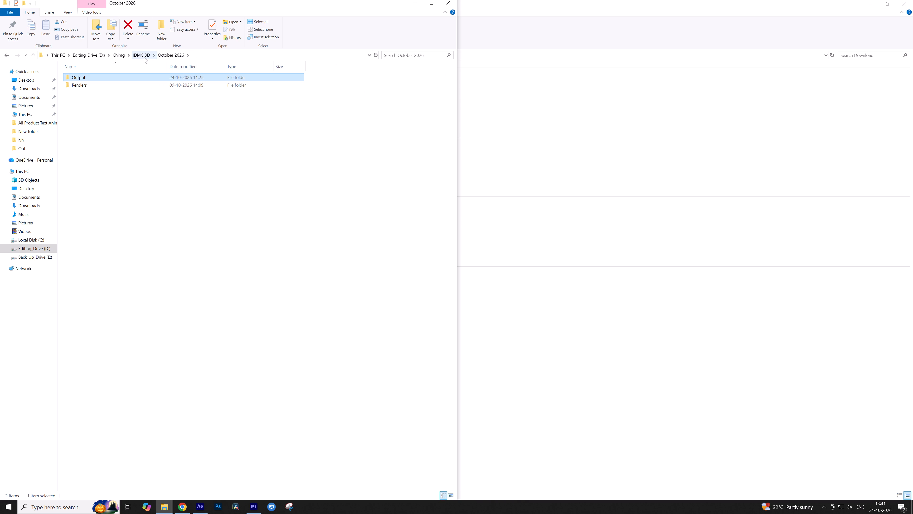
left_click(144, 57)
double_click(275, 87)
triple_click(102, 127)
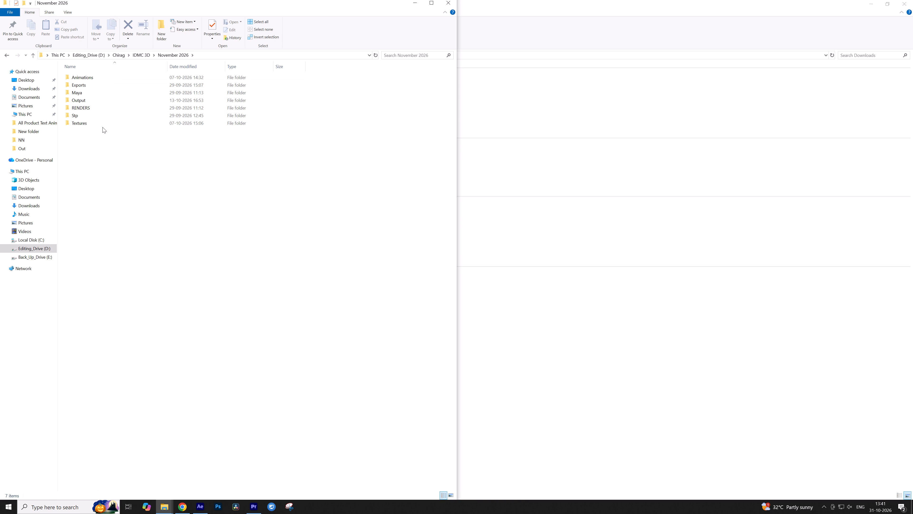
double_click(102, 123)
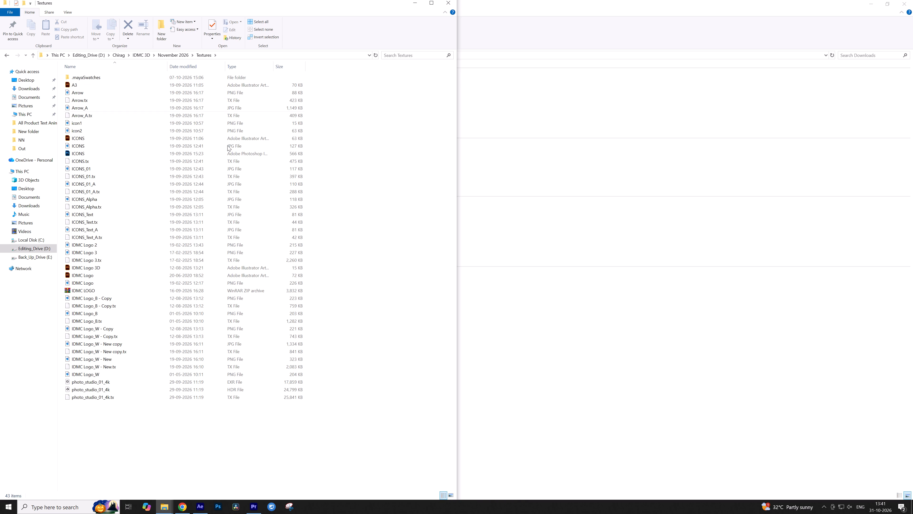
double_click(447, 497)
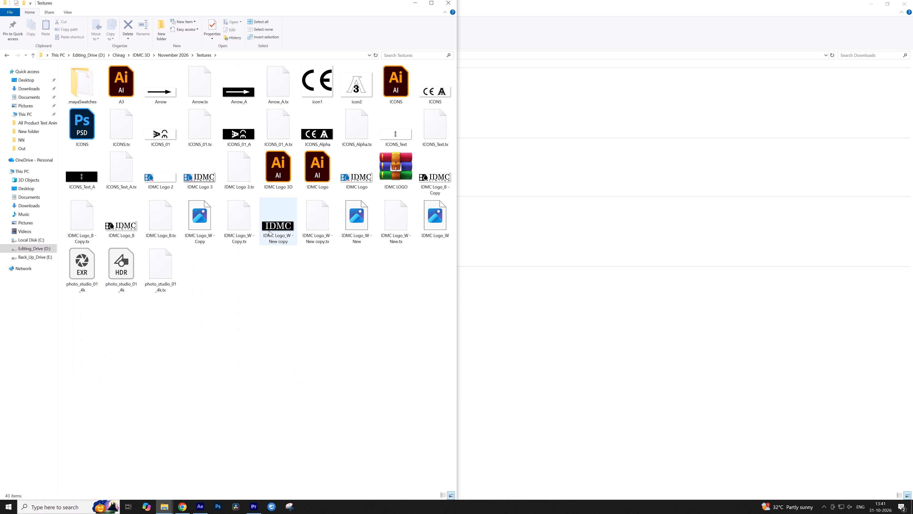
Add icon2.png above ICONS.jpg in the After Effects icon composition and place it over the existing A 3 mark.
left_click_drag(358, 90, 349, 228)
key("alt+Tab")
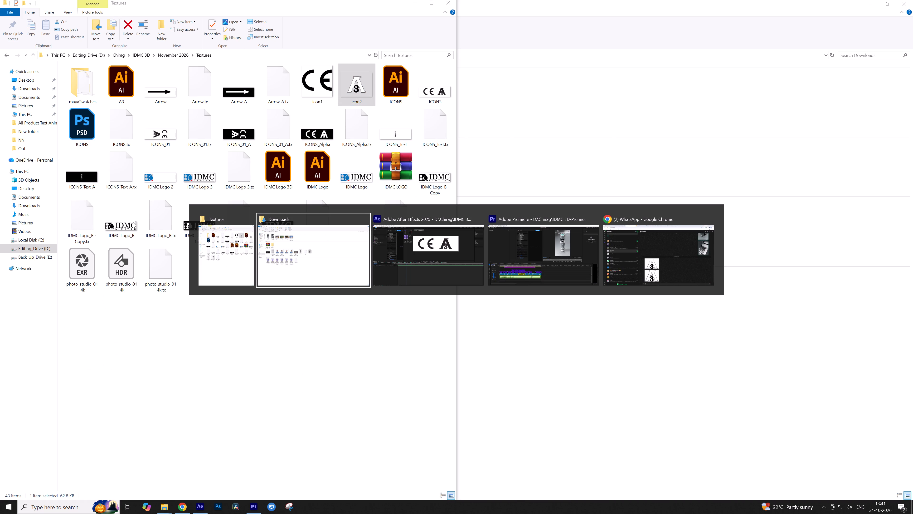
left_click_drag(349, 228, 356, 370)
key("alt+Tab")
left_click_drag(530, 166, 547, 165)
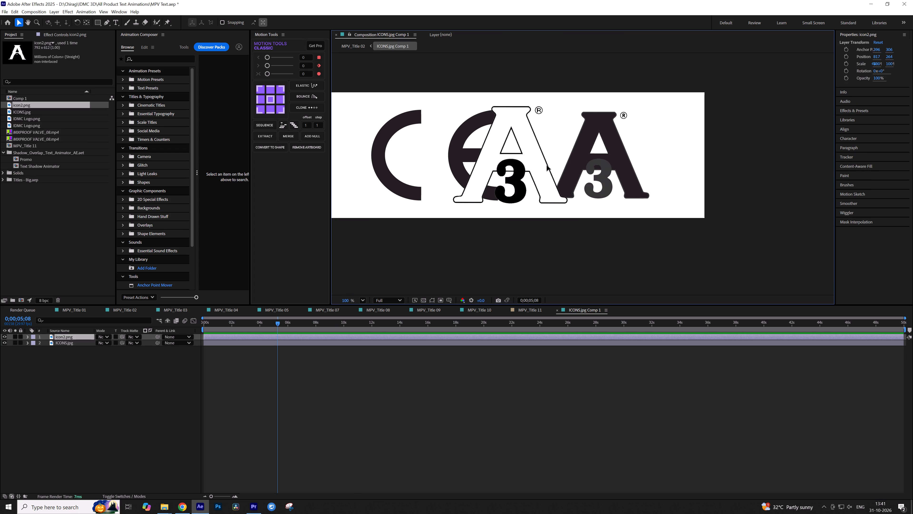
left_click_drag(547, 165, 618, 164)
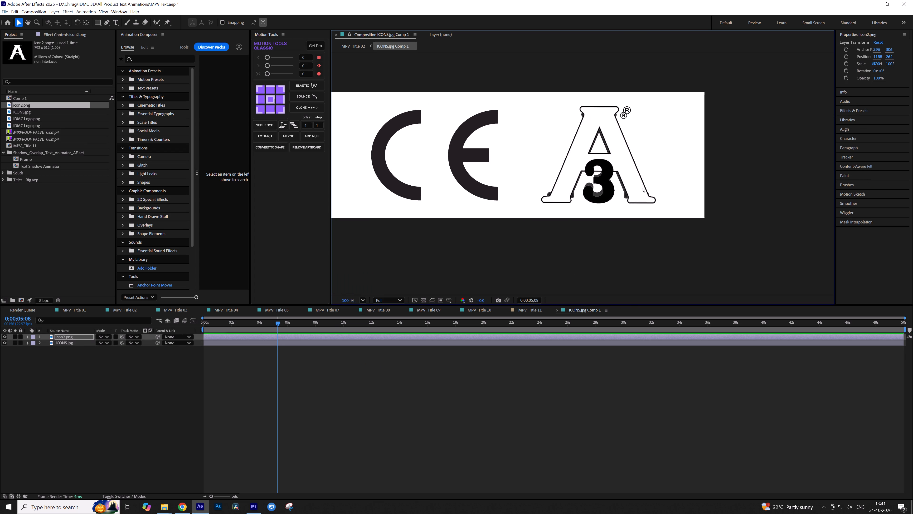
Scale the icon2.png layer down to 89% so it lines up with the A 3 mark in ICONS.jpg beneath it.
key("s")
left_click(117, 340)
left_click_drag(119, 344, 117, 345)
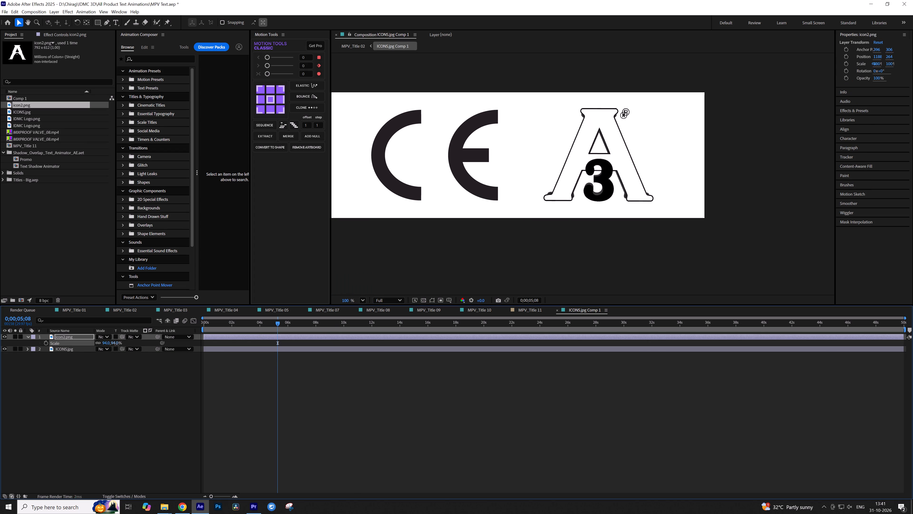
left_click_drag(117, 345, 116, 345)
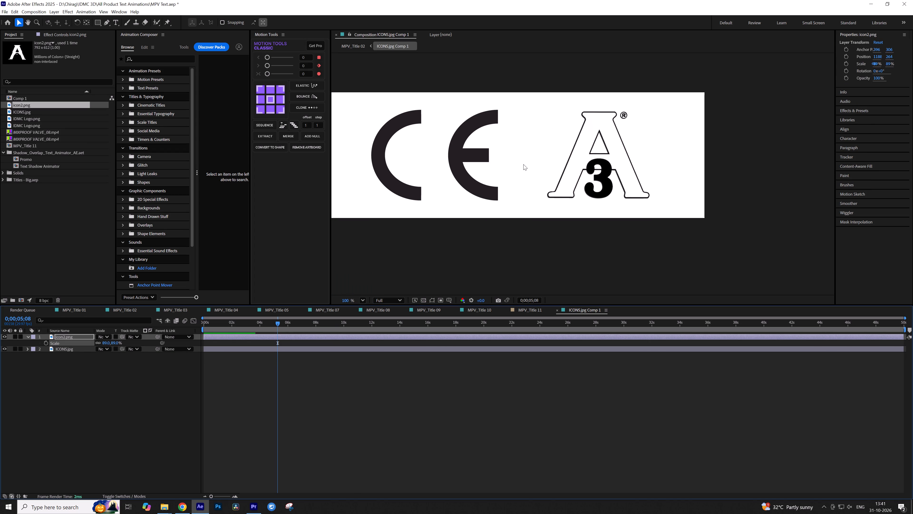
left_click(597, 164)
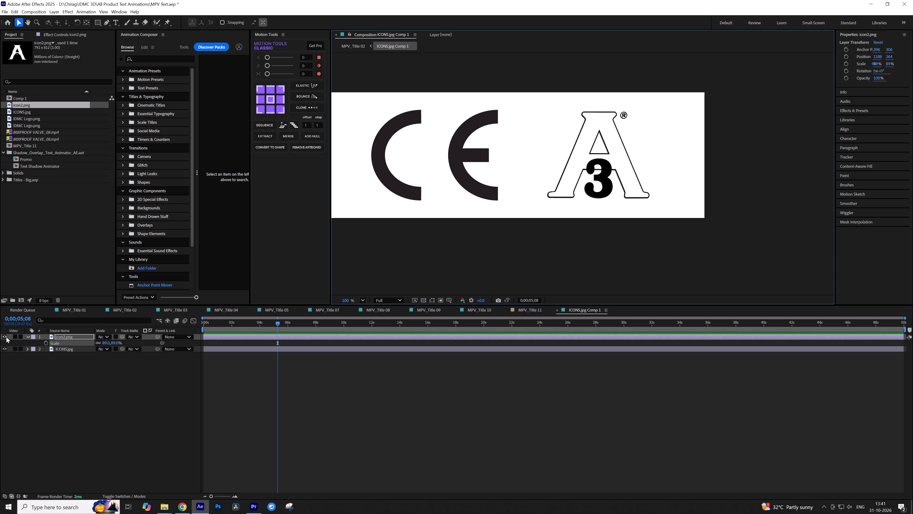
Shrink the mask on ICONS.jpg to only the CE mark, hiding icon2.png during the edit and showing it again.
left_click(6, 337)
left_click(62, 351)
double_click(97, 22)
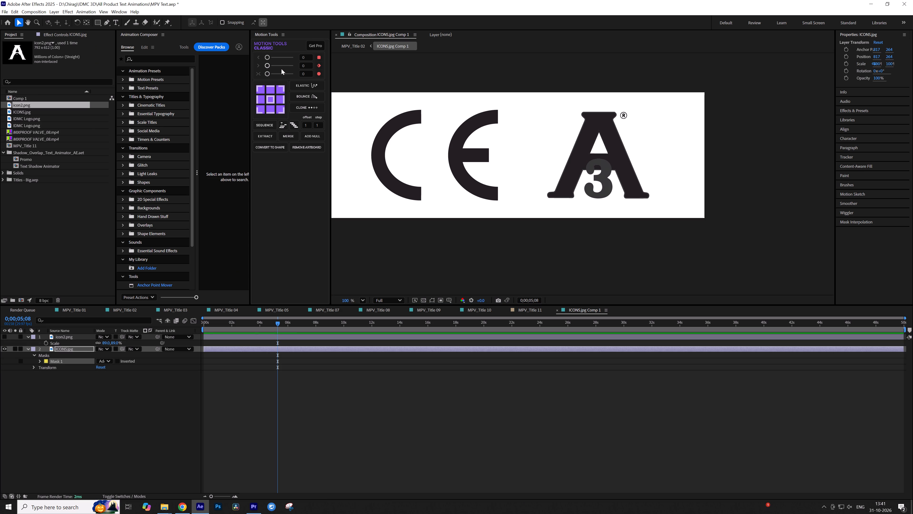
left_click(61, 377)
left_click(68, 363)
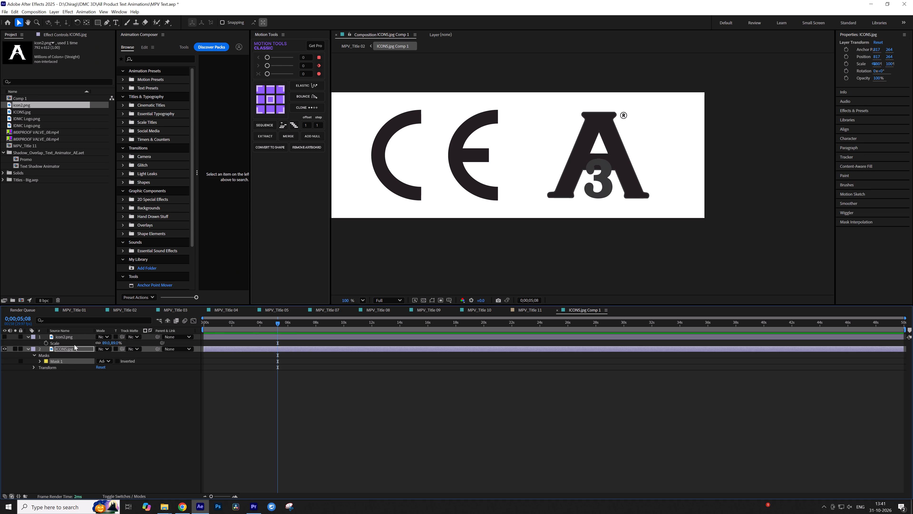
key("ctrl+shift+h")
left_click_drag(705, 92, 522, 99)
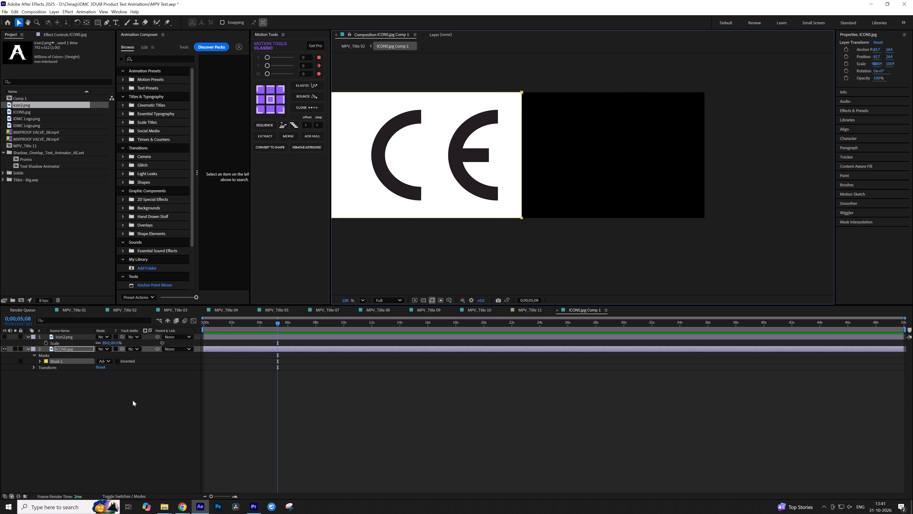
left_click(133, 400)
key("s")
key("s")
left_click(5, 338)
left_click(97, 385)
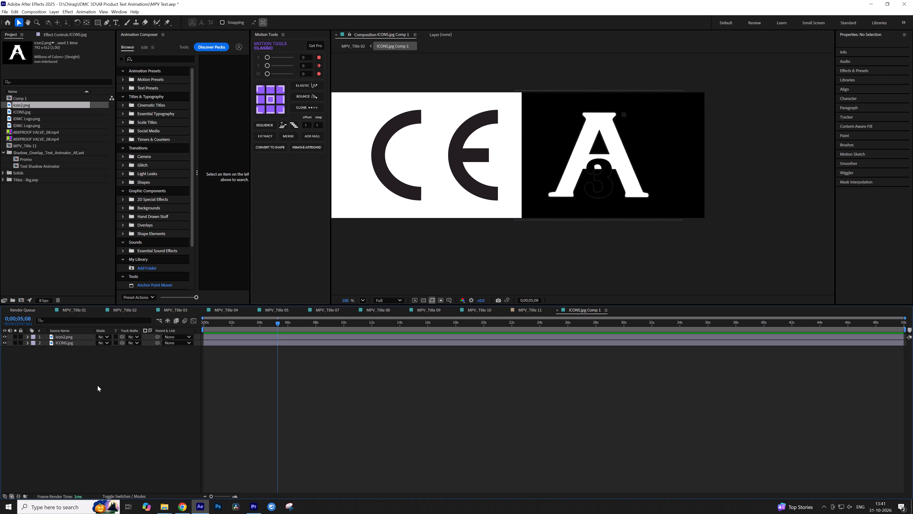
Return to MPV_Title 02, turn on the transparency grid, and examine the A 3 icon up close against its nested composition.
key("Tab")
left_click(195, 389)
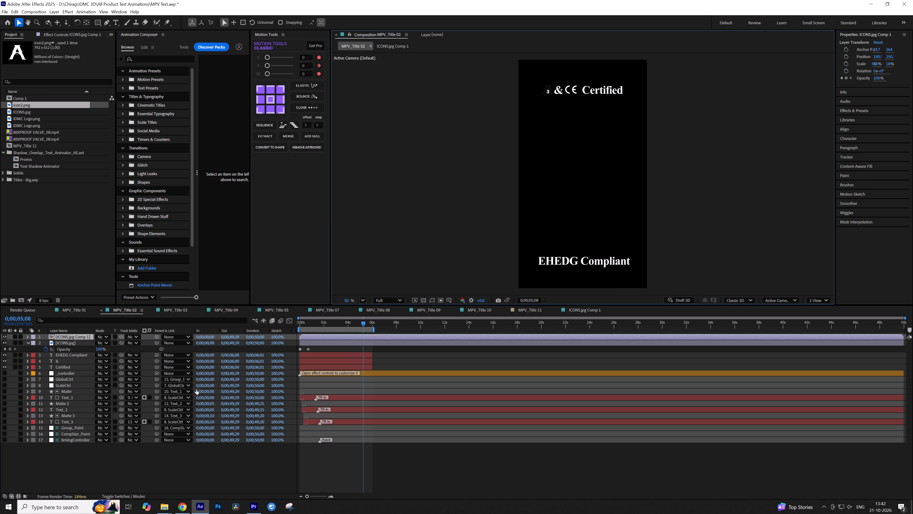
left_click(422, 301)
scroll(563, 96, "up", 6)
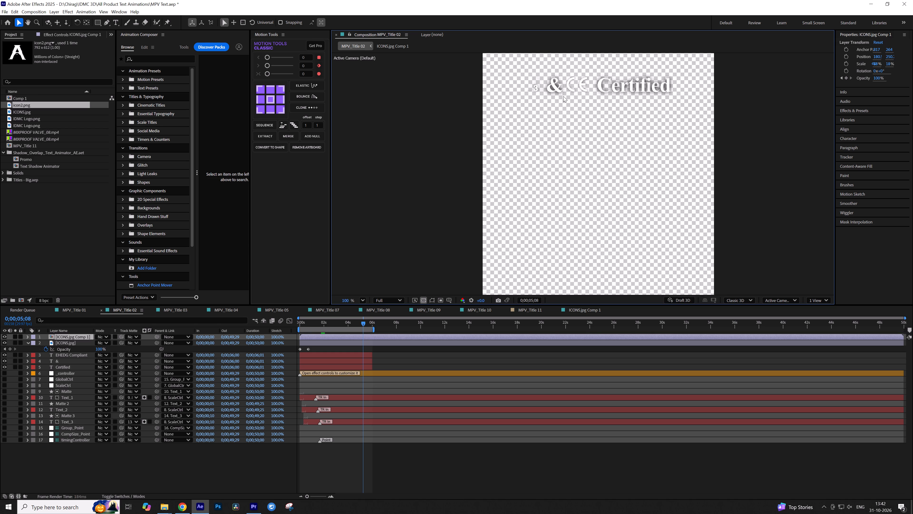
scroll(562, 96, "up", 6)
middle_click_drag(527, 85, 538, 149)
scroll(538, 149, "up", 6)
middle_click_drag(549, 145, 503, 151)
scroll(501, 151, "down", 7)
double_click(356, 337)
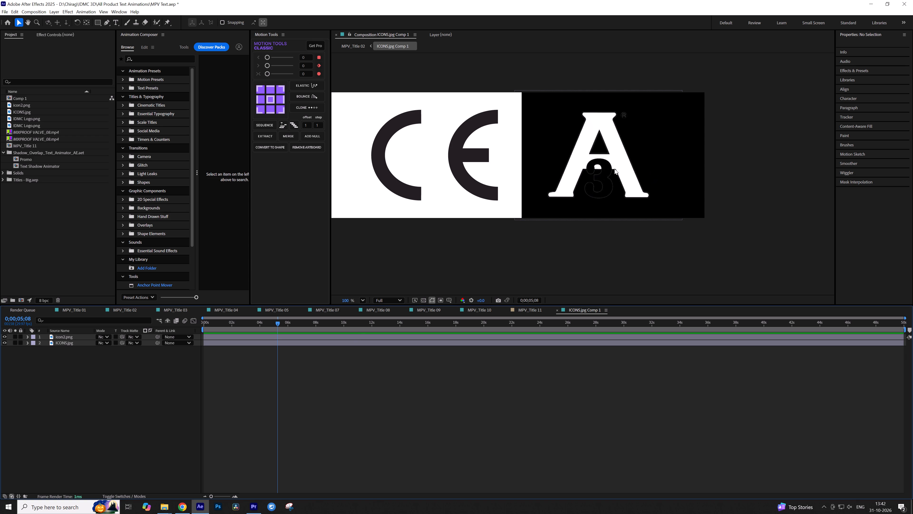
left_click(225, 373)
key("Tab")
left_click(187, 371)
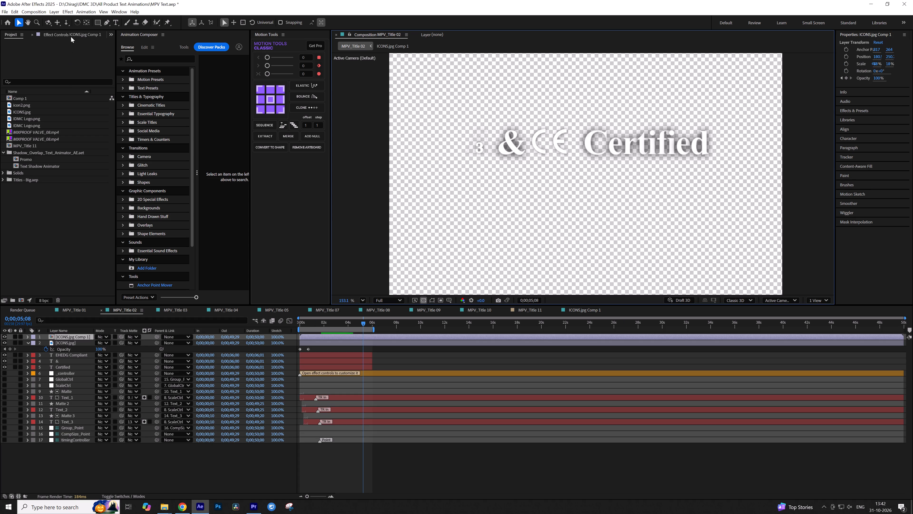
Turn off the Luma Key and Fill effects on the ICONS.jpg Comp 1 layer in MPV_Title 02.
left_click(71, 37)
left_click(7, 48)
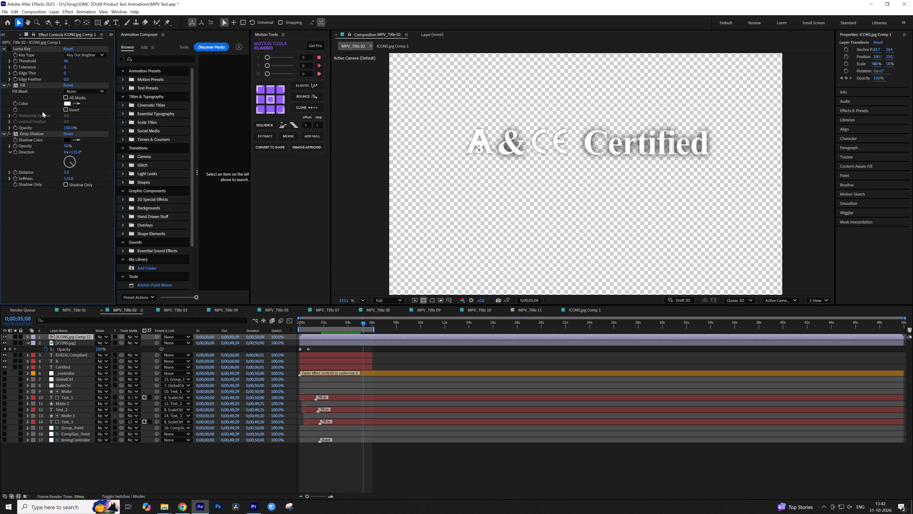
left_click(10, 86)
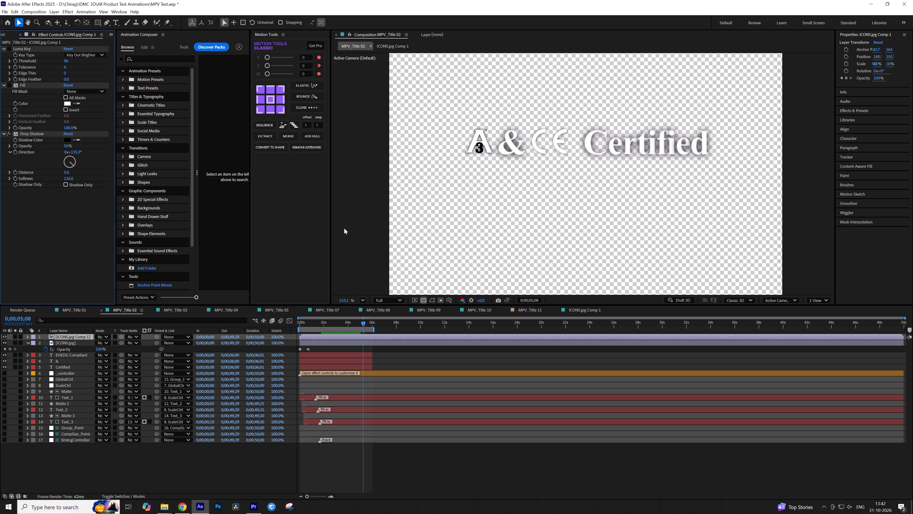
Move the ICONS.jpg Comp 1 layer slightly left, away from the ampersand, and save the project.
left_click(74, 336)
left_click_drag(481, 143, 479, 144)
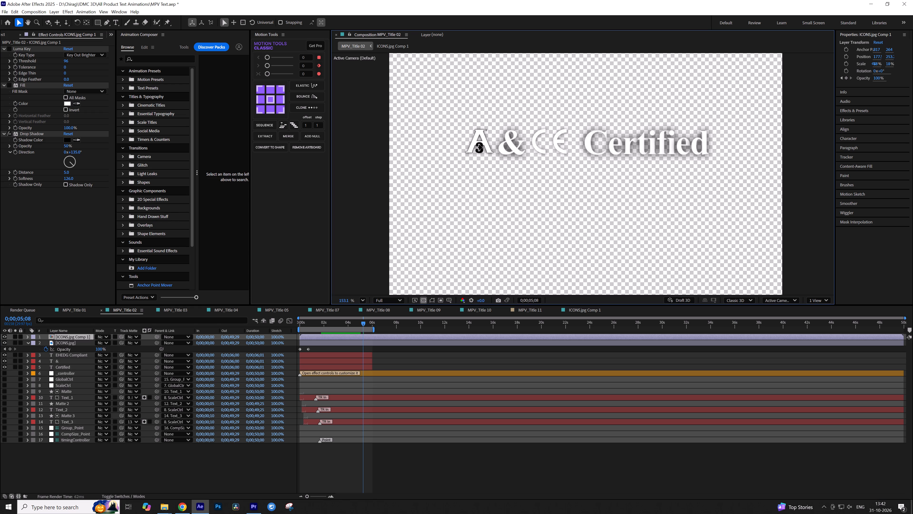
left_click_drag(479, 144, 478, 145)
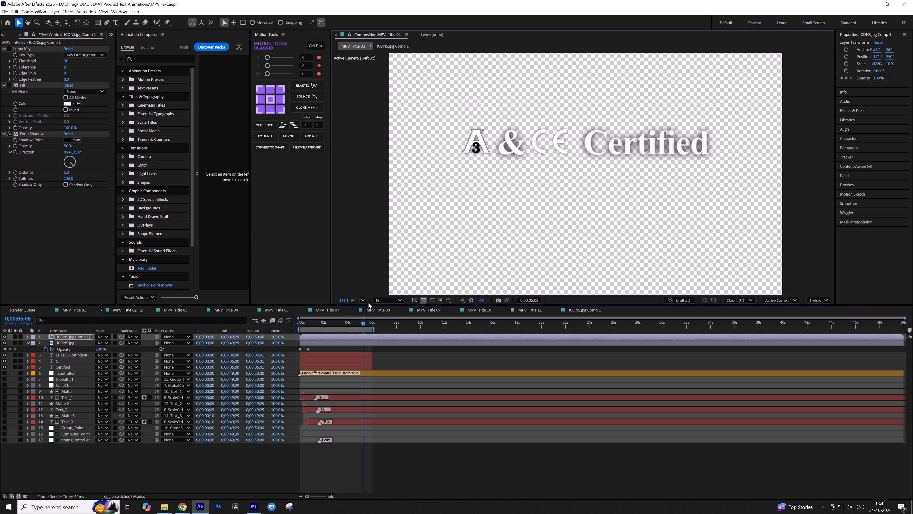
left_click(366, 300)
left_click(367, 308)
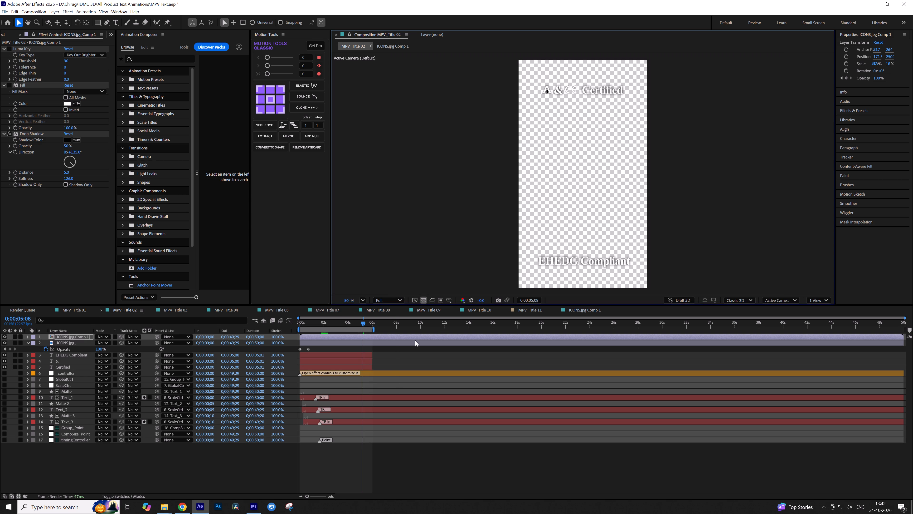
left_click(343, 462)
key("ctrl+s")
Add the MPV_Title 02 composition to the render queue.
key("alt+Tab")
key("alt+shift+Tab")
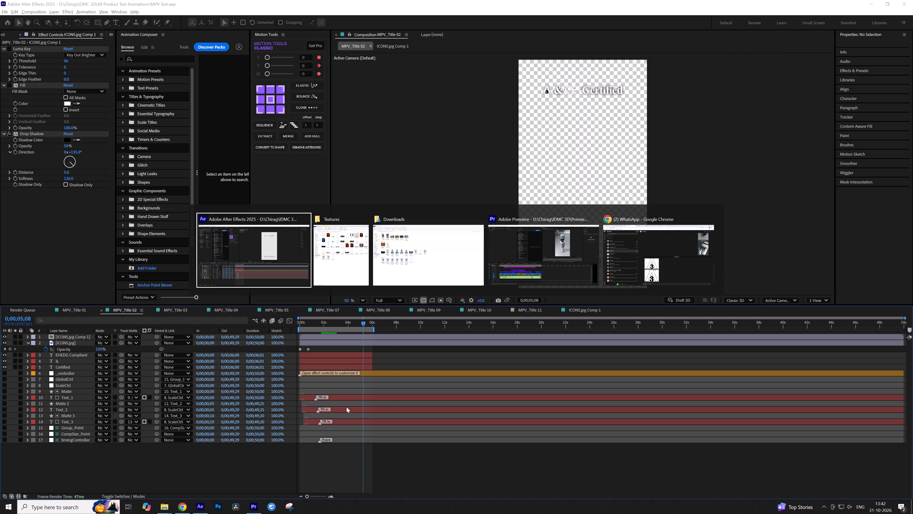
key("ctrl+m")
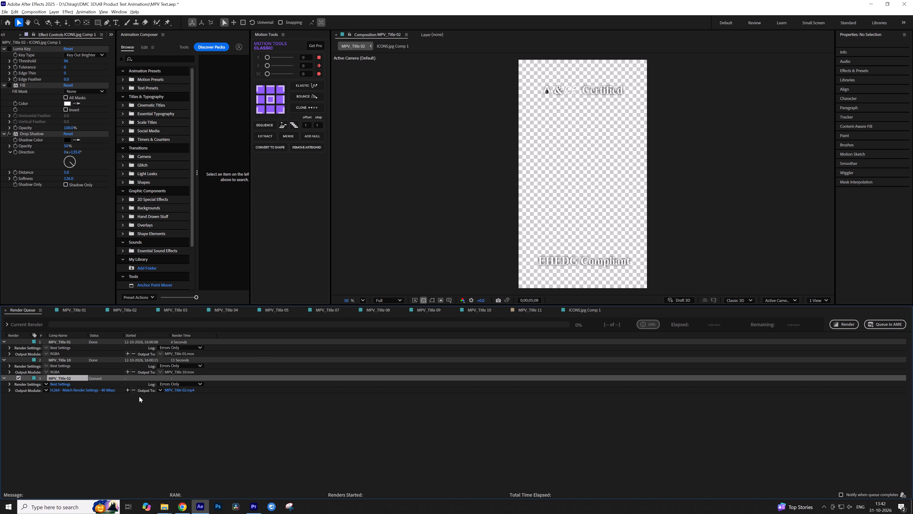
Switch to Premiere and reopen the IDMC 3D Product Videos project.
key("alt+Tab")
key("alt+Tab")
key("alt+Tab")
key("alt+Tab")
key("alt+shift+Tab")
left_click(254, 508)
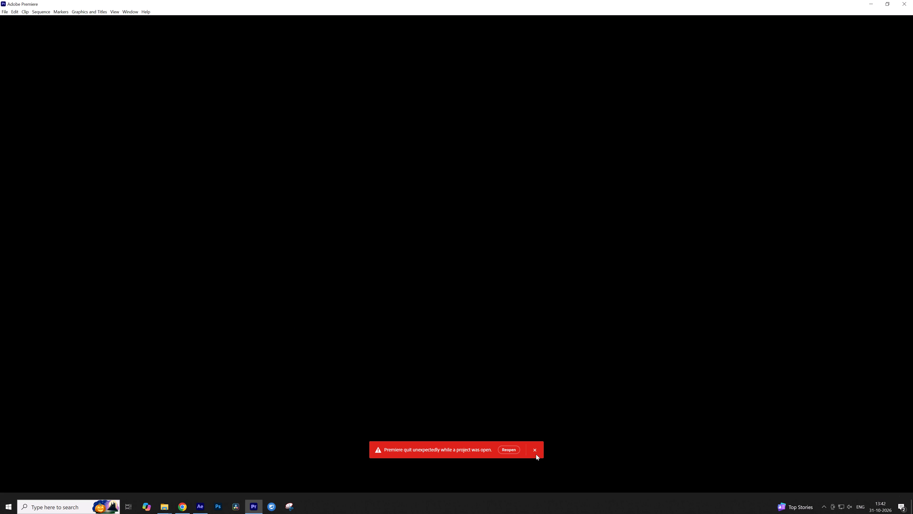
left_click(510, 450)
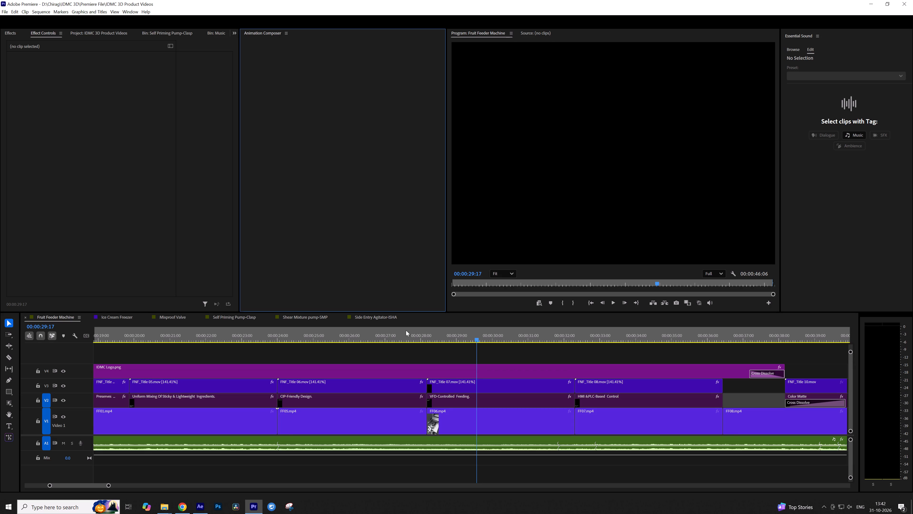
Open the Mixproof Valve sequence at 00:00:15:03 and expand the Motion settings of the first MPV_Title 05.mov clip on V3.
left_click(179, 316)
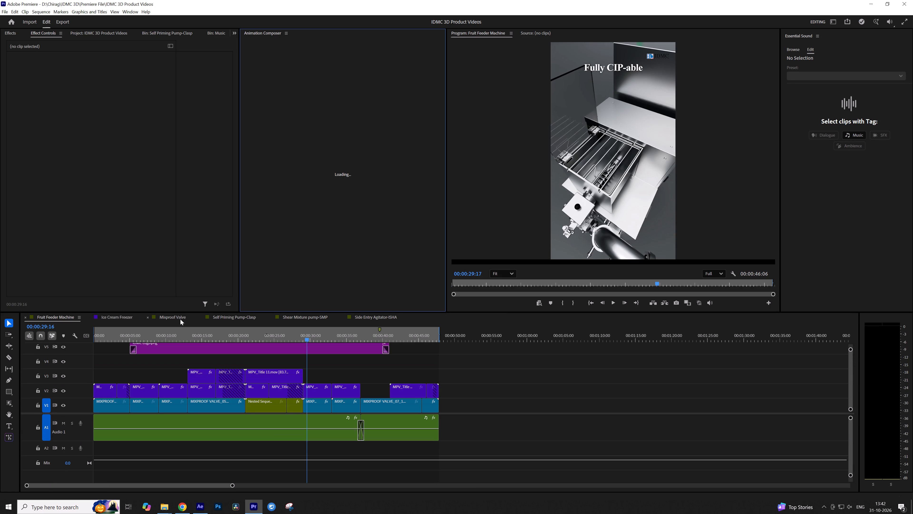
left_click(306, 368)
left_click_drag(312, 336, 229, 346)
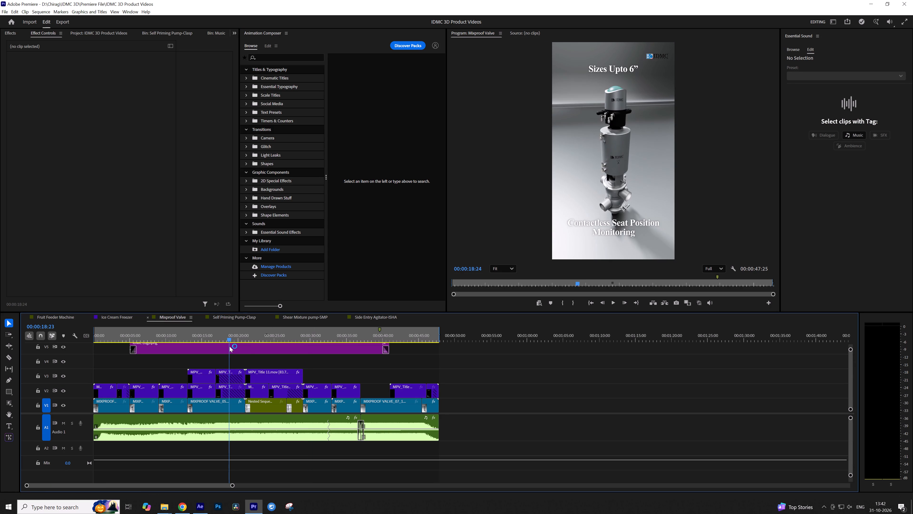
left_click_drag(229, 346, 210, 346)
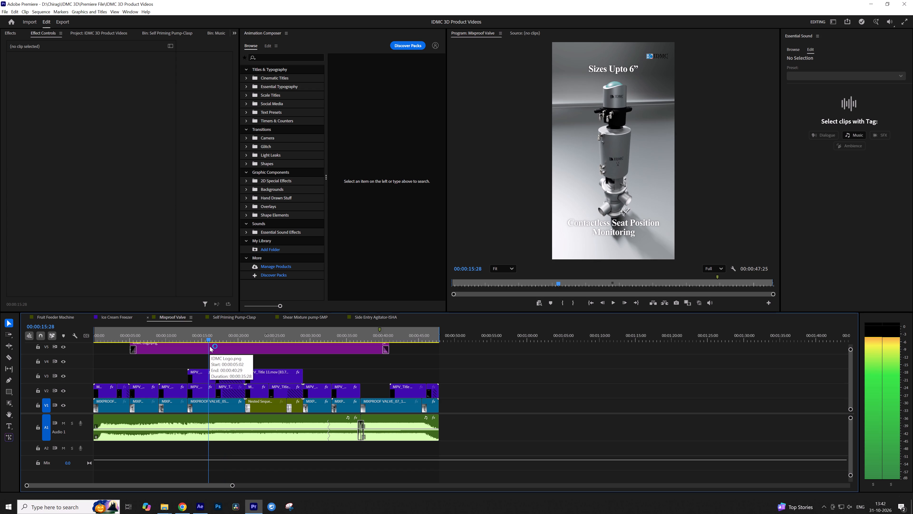
left_click_drag(210, 346, 205, 346)
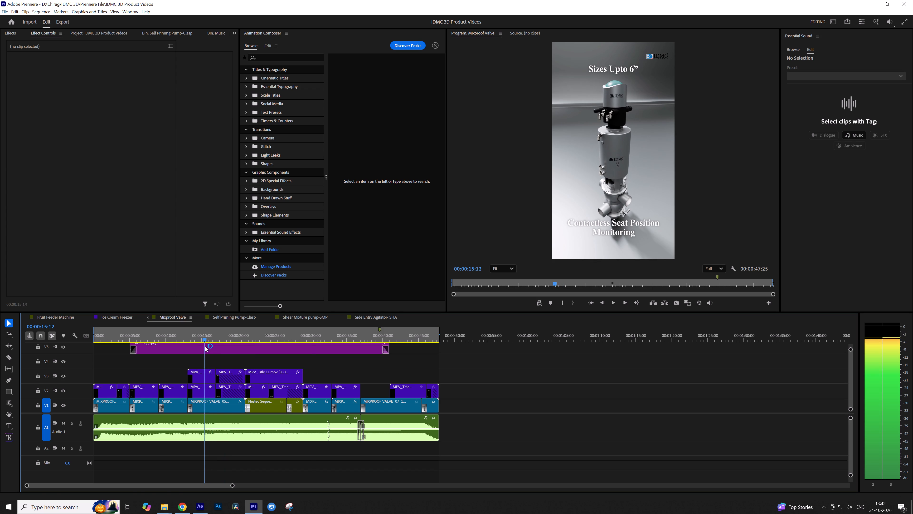
left_click_drag(205, 346, 204, 343)
type("==")
left_click(456, 382)
key("minus")
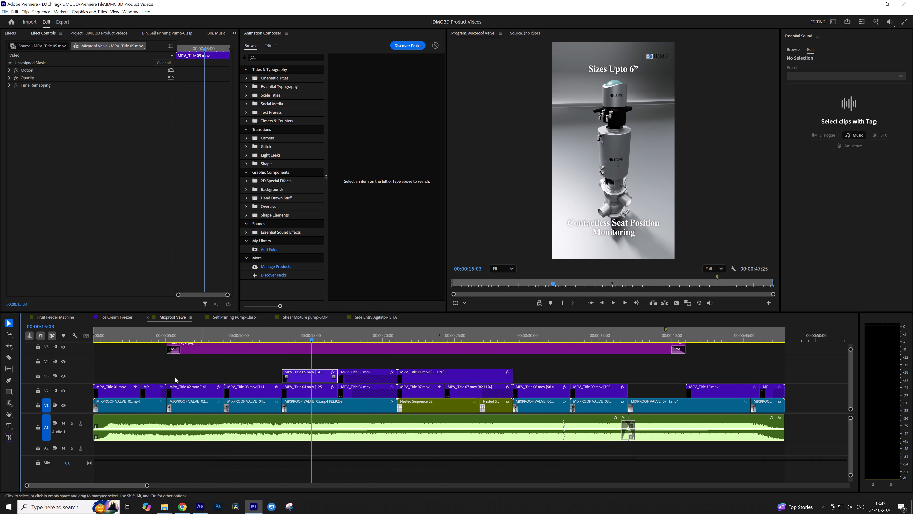
left_click(9, 69)
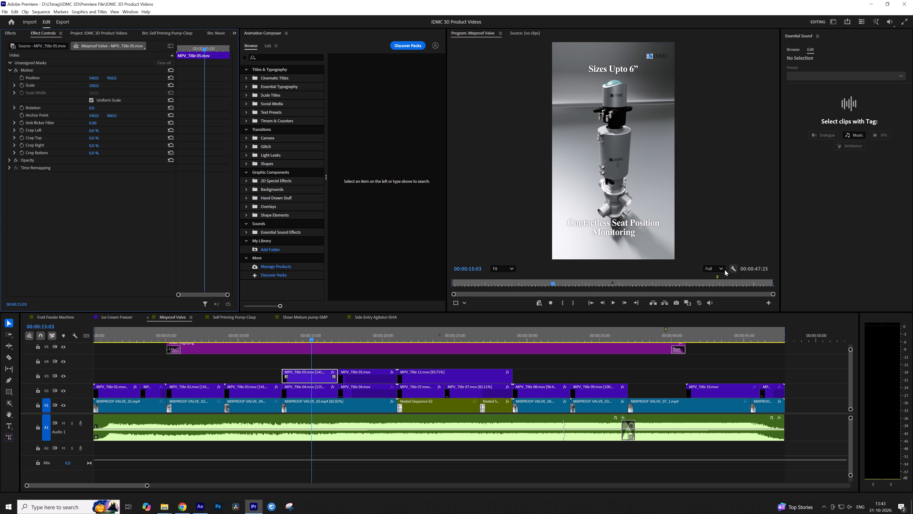
Add the safe margins control to the program monitor and display the safe margins over the frame.
left_click(768, 303)
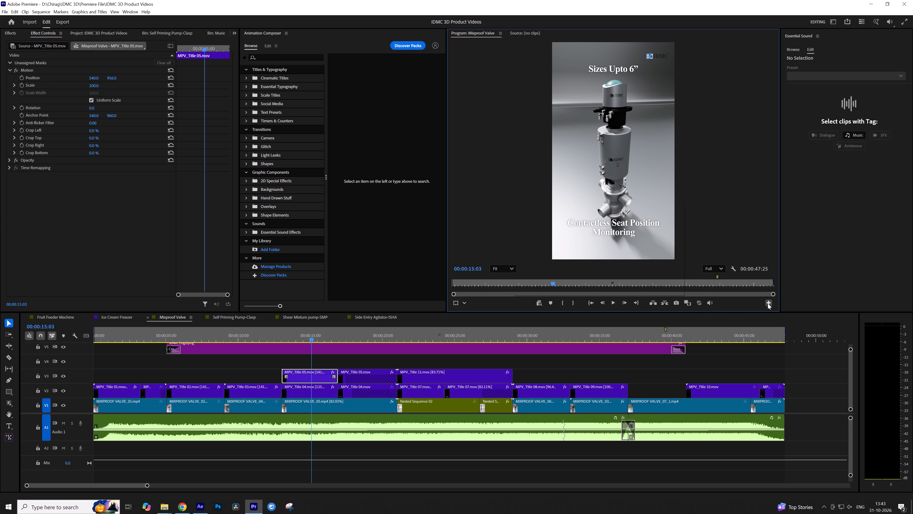
left_click_drag(581, 236, 626, 303)
left_click(644, 280)
left_click(610, 300)
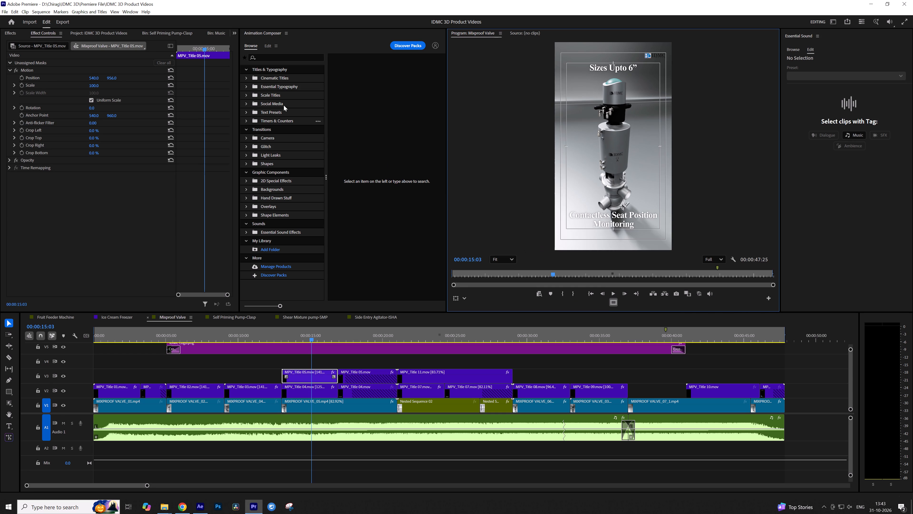
Move the "Sizes Upto 6”" title down to the bottom of the frame, with Position Y at about 2400.
left_click_drag(111, 78, 469, 30)
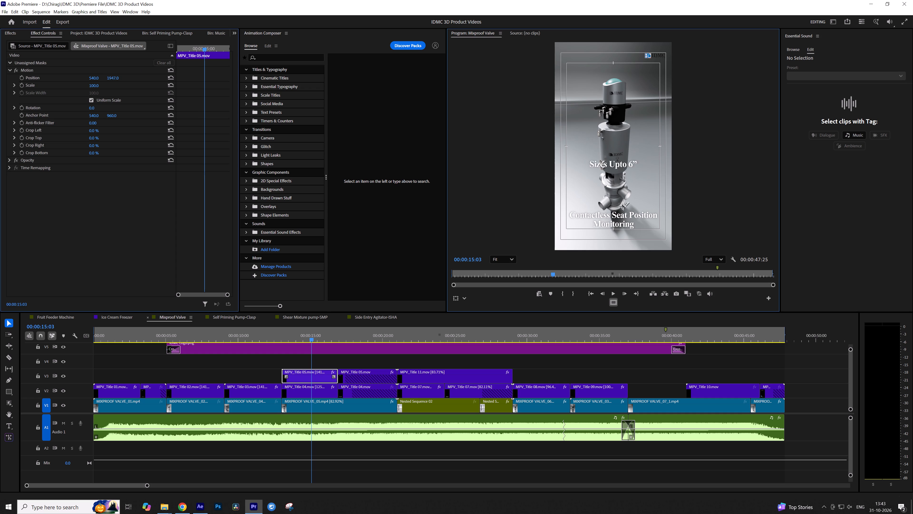
left_click_drag(469, 30, 628, 20)
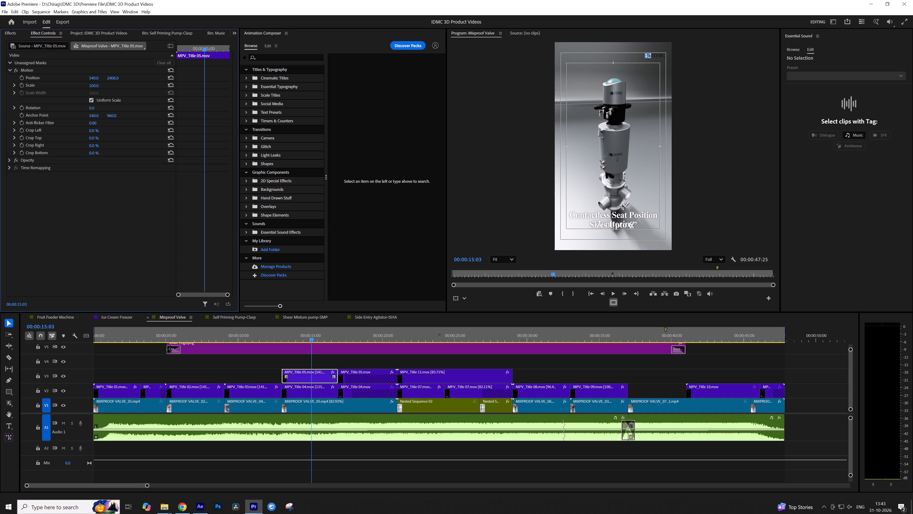
left_click_drag(628, 20, 625, 20)
Move the first "Contactless Seat Position Monitoring" title on V2 up to the top of the frame, Position Y about -411, and save.
left_click(298, 393)
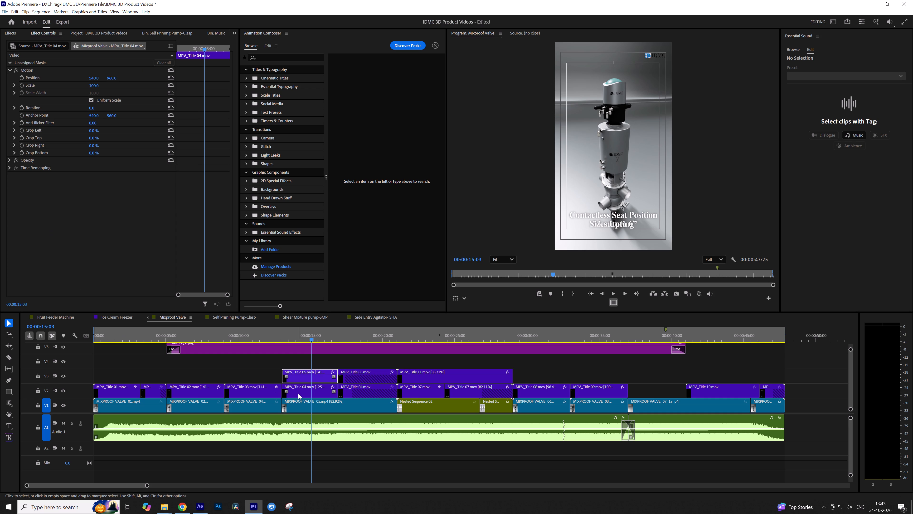
left_click_drag(113, 77, 4, 73)
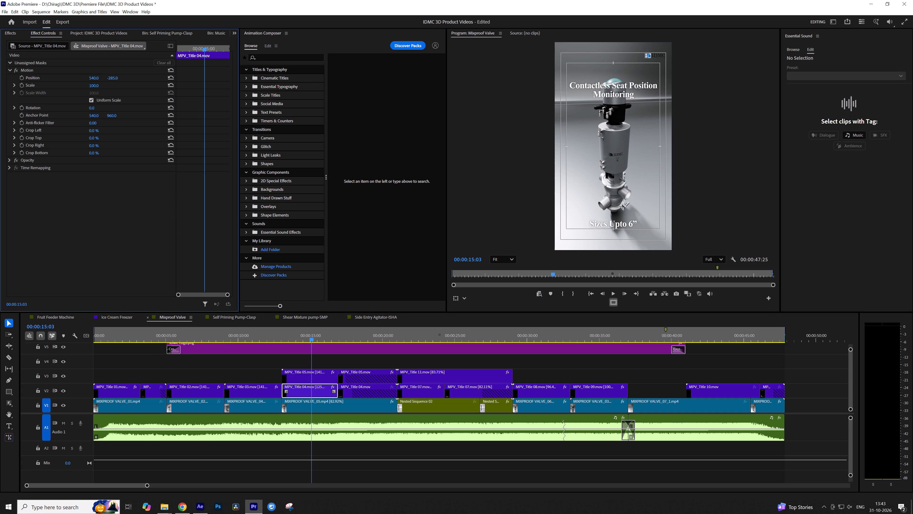
left_click_drag(4, 73, 71, 74)
left_click(516, 372)
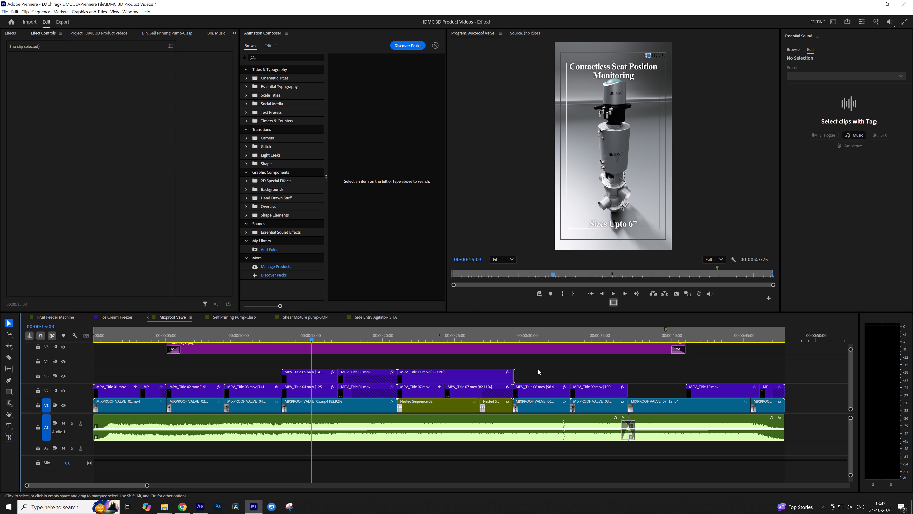
left_click(538, 369)
key("ctrl+s")
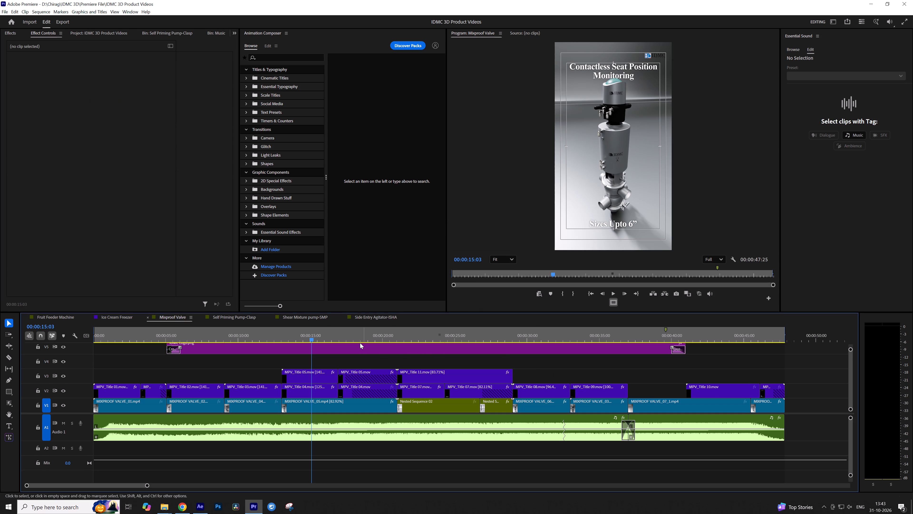
Copy the Motion settings of the first MPV_Title 05.mov clip onto the second MPV_Title 05.mov clip on V3.
left_click_drag(316, 334, 330, 335)
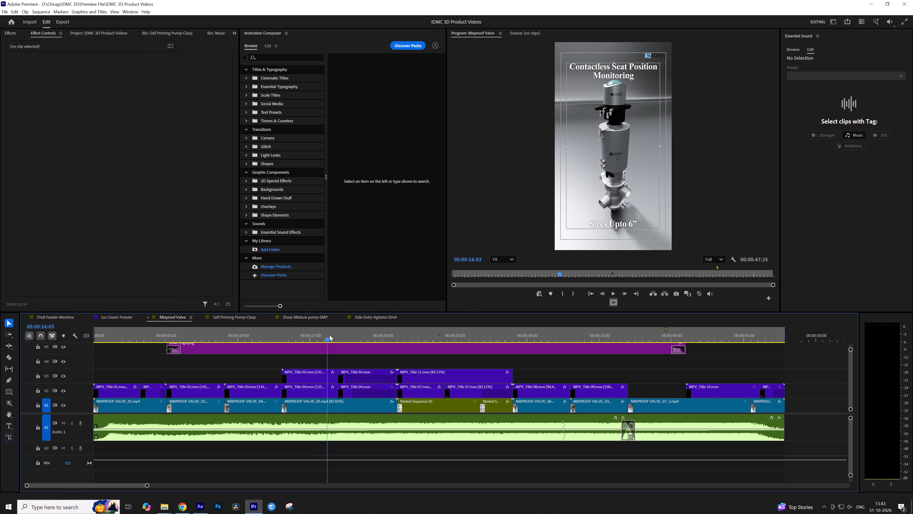
left_click_drag(330, 335, 461, 337)
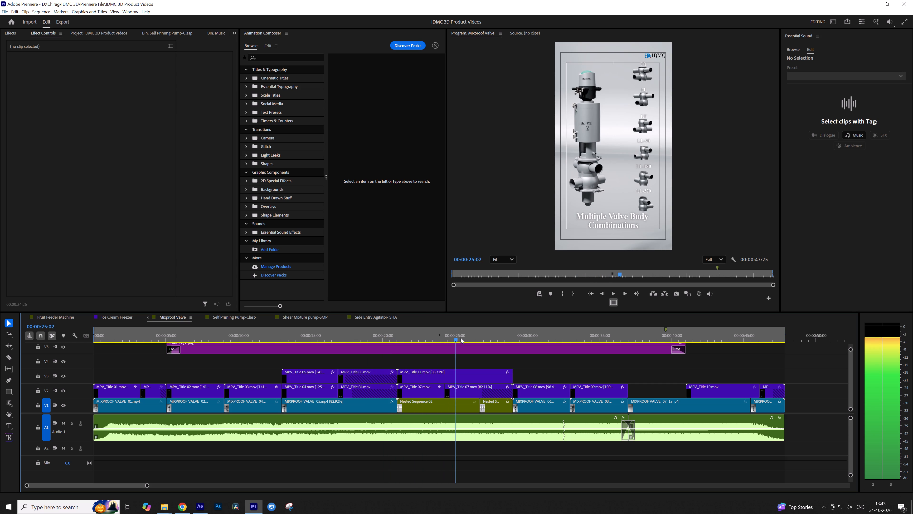
left_click_drag(461, 337, 325, 339)
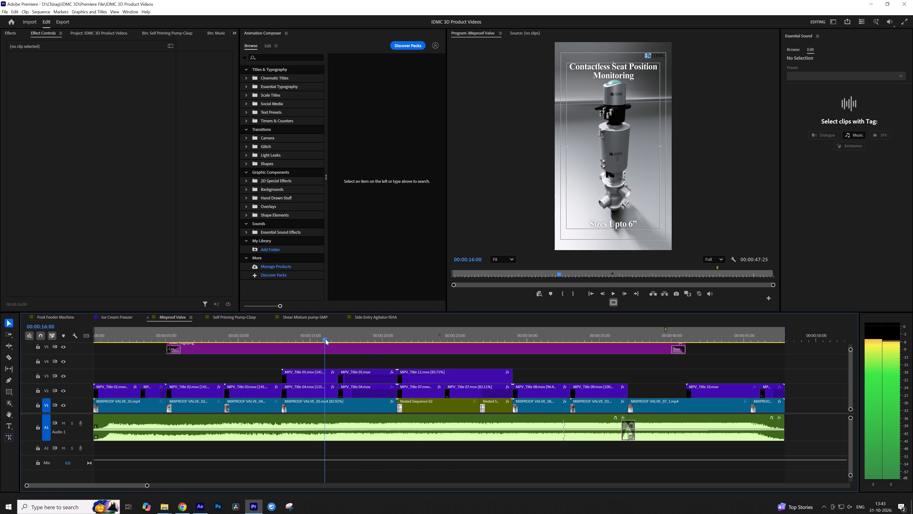
left_click(317, 376)
left_click(71, 68)
key("ctrl+c")
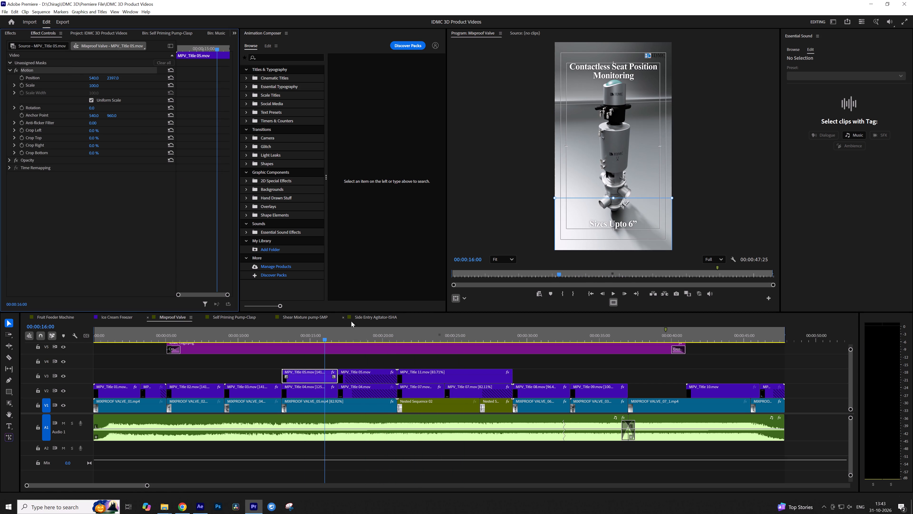
left_click(384, 376)
key("ctrl+v")
Copy the Motion settings of the first MPV_Title 04.mov clip onto the second MPV_Title 04.mov clip on V2.
left_click(316, 393)
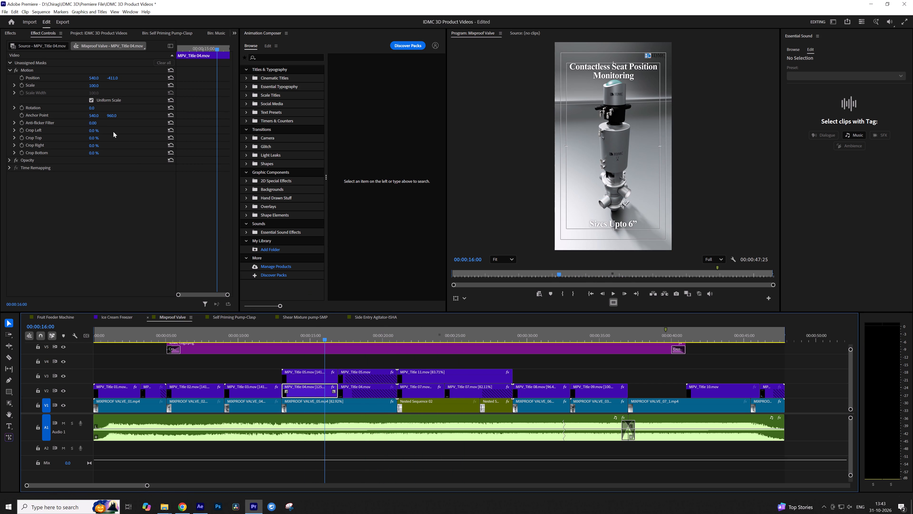
left_click(71, 72)
key("ctrl+c")
left_click(362, 385)
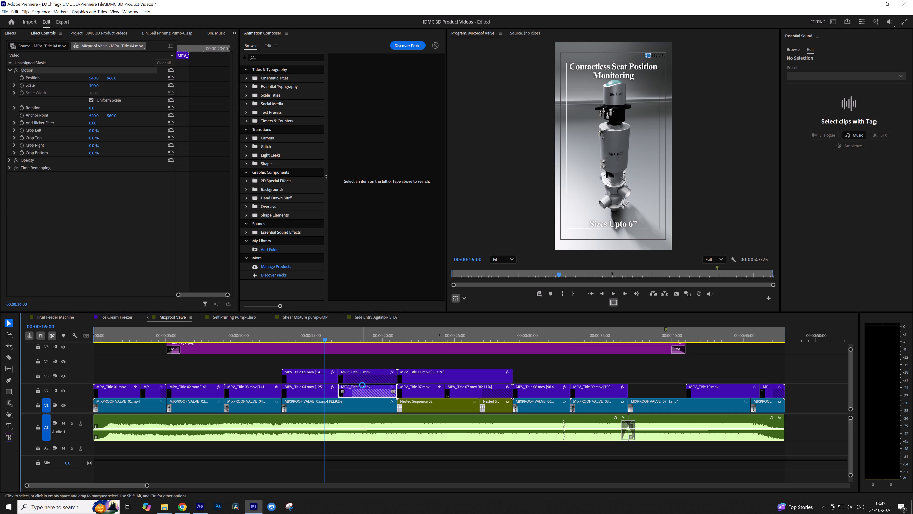
key("ctrl+v")
Locate the ASI title at about 00:00:31:11, switch to After Effects, change "ASI" to "ASi" in MPV_Title 08, and save.
left_click_drag(324, 337, 423, 337)
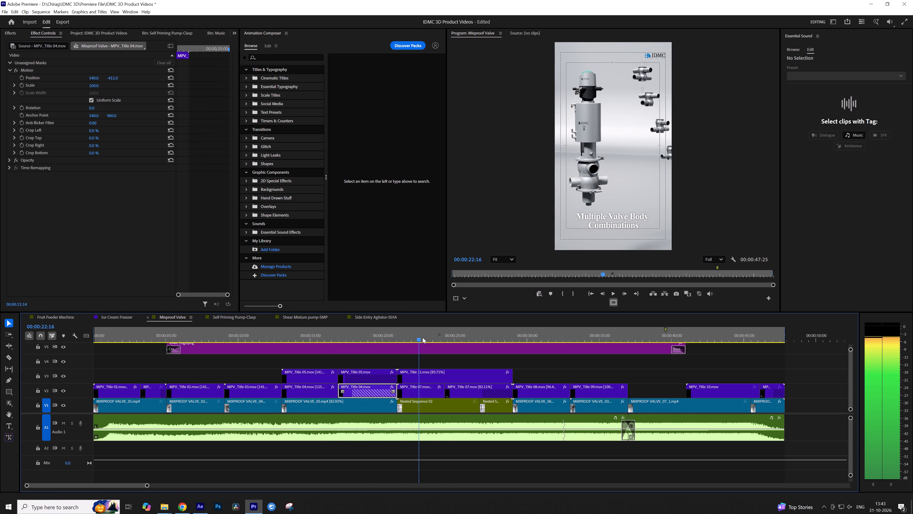
left_click_drag(423, 337, 561, 337)
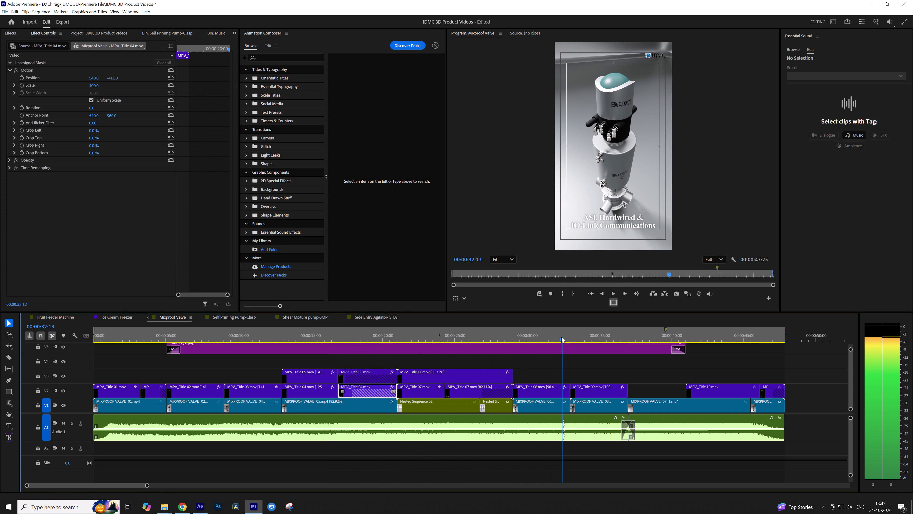
left_click_drag(561, 337, 546, 341)
left_click(561, 366)
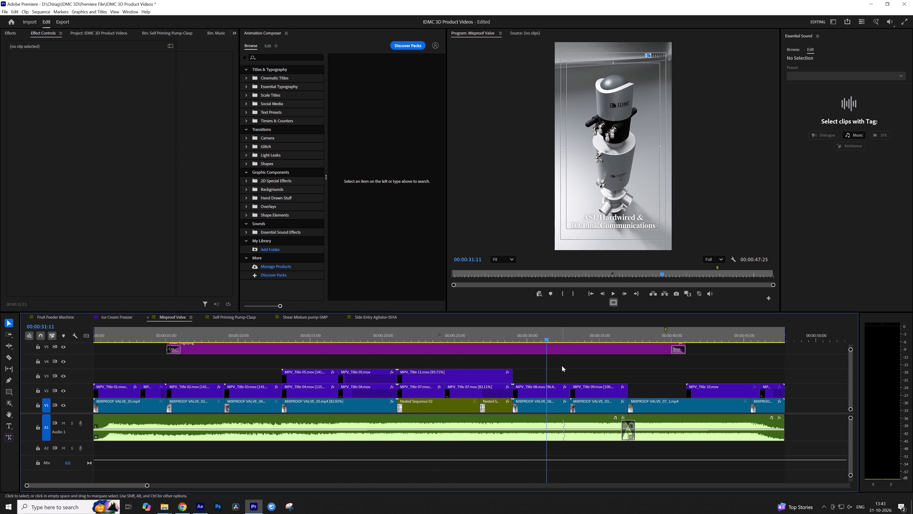
key("alt+Tab")
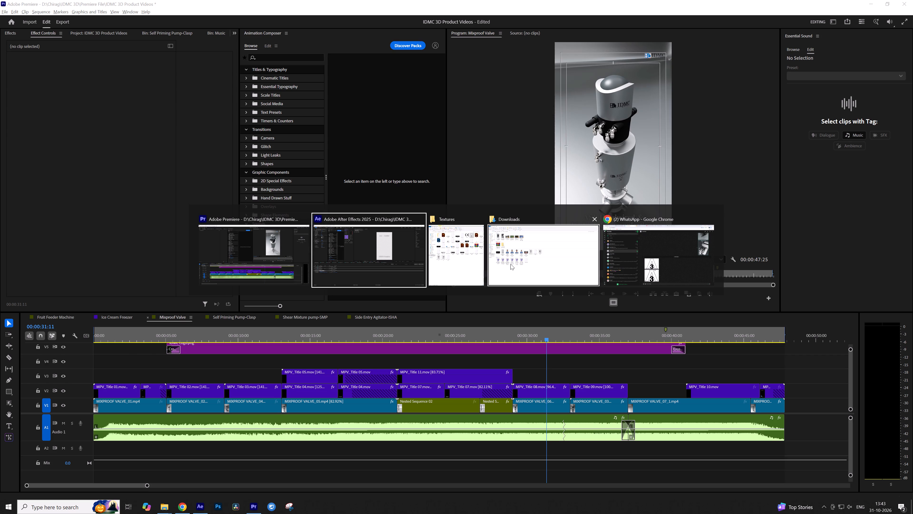
left_click(282, 309)
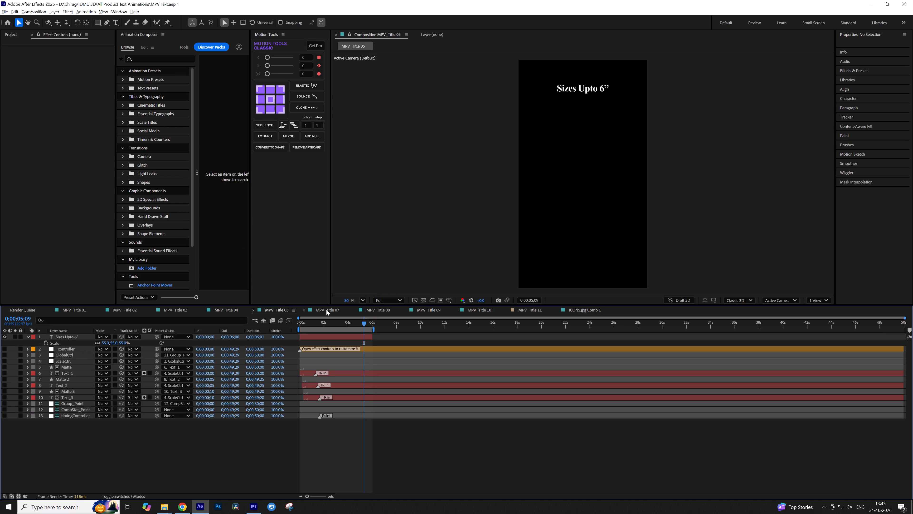
left_click(326, 309)
left_click(377, 311)
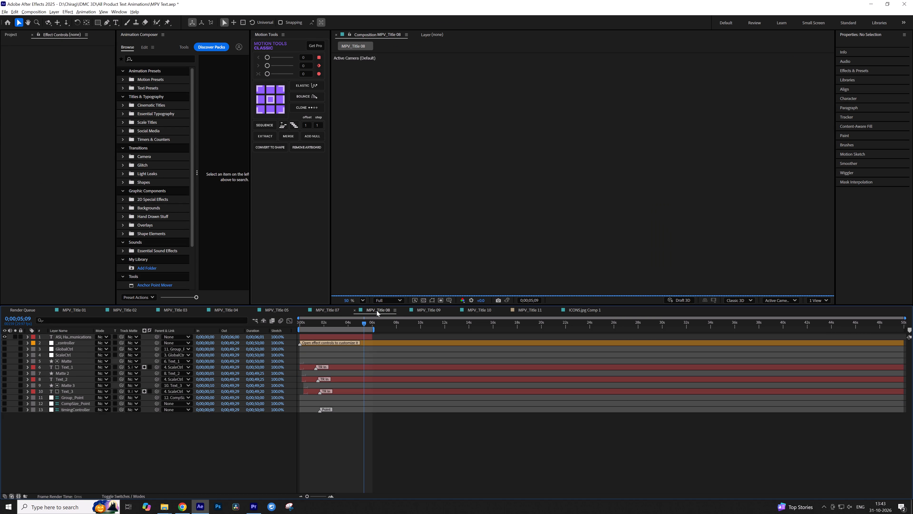
double_click(355, 336)
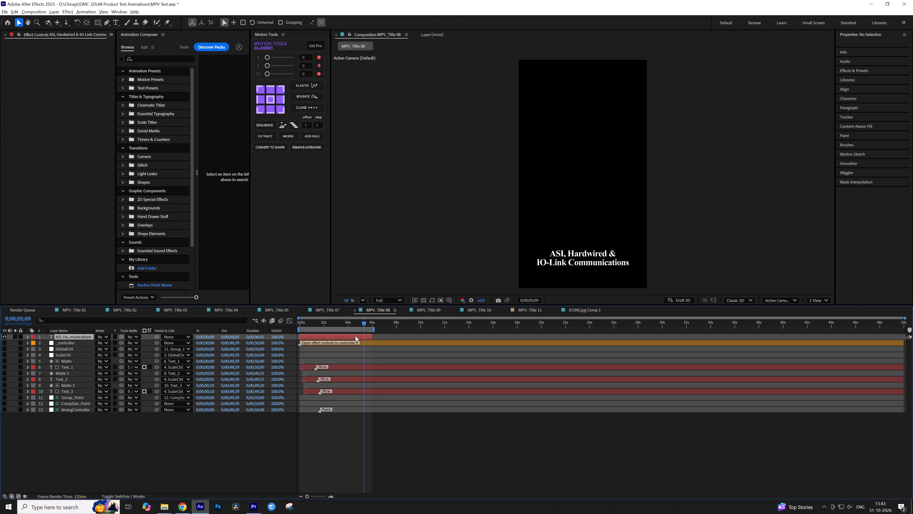
left_click_drag(564, 253, 561, 254)
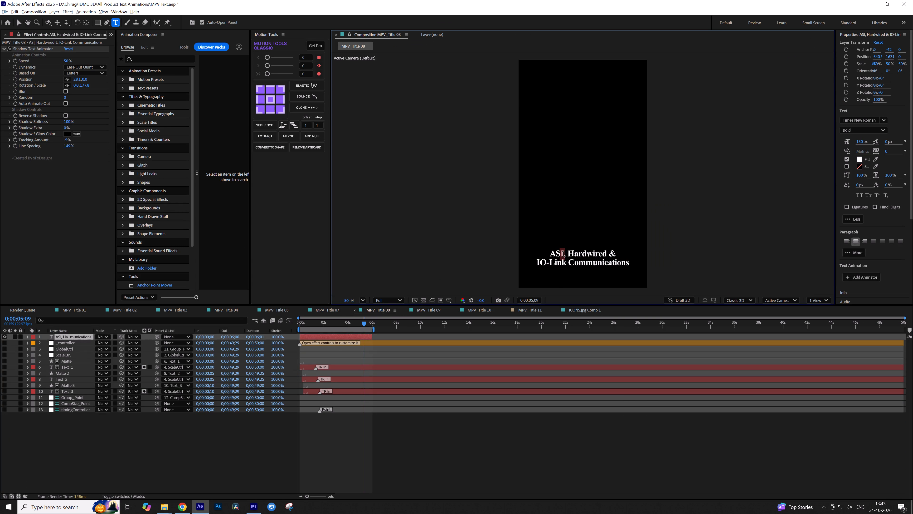
key("i")
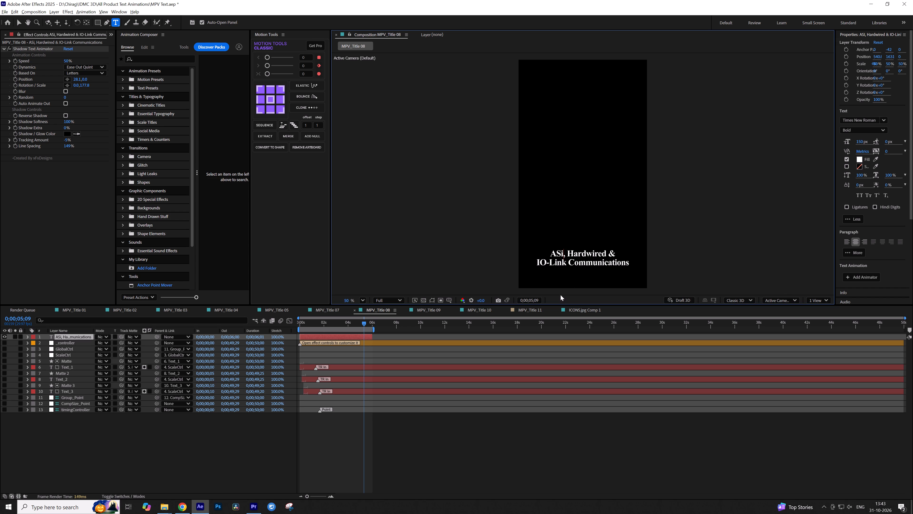
left_click(413, 436)
key("v")
key("ctrl+s")
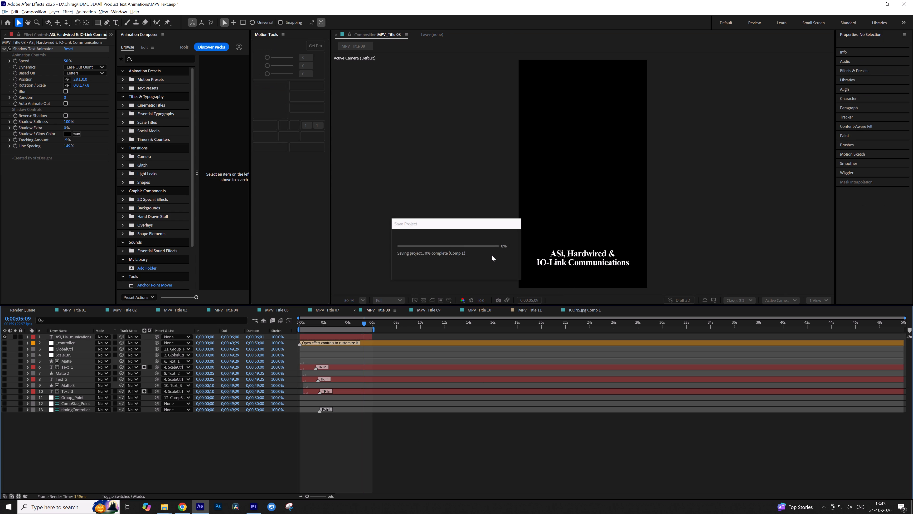
Select the ASi title layer and show the title/action safe guides in the MPV_Title 08 composition view.
key("alt+Tab")
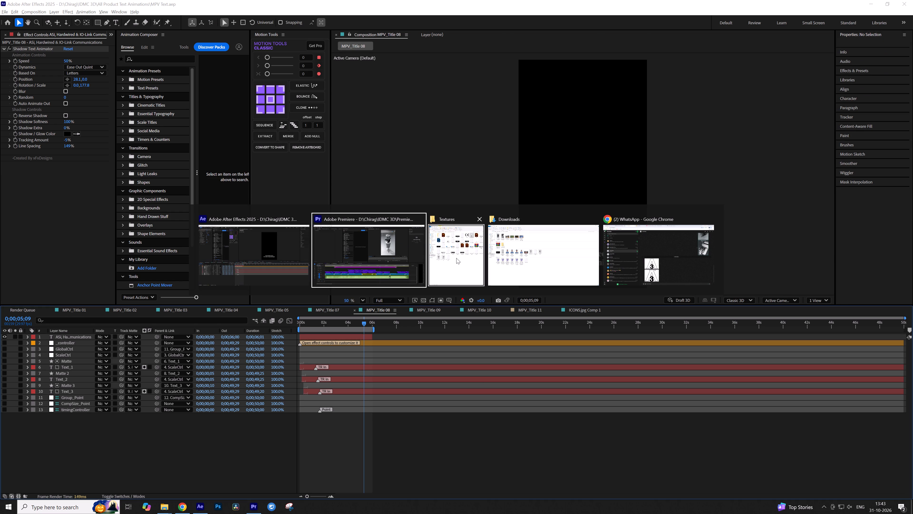
key("alt+shift+Tab")
left_click(368, 336)
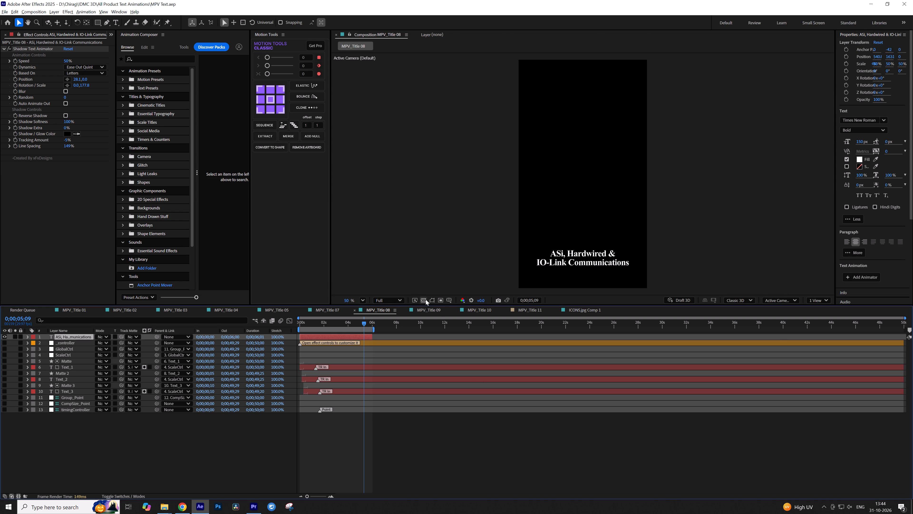
left_click(447, 300)
left_click(458, 308)
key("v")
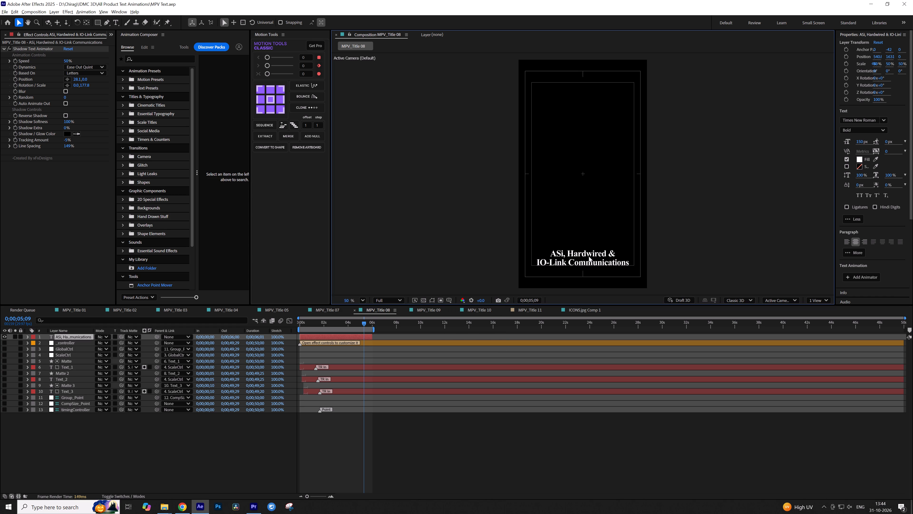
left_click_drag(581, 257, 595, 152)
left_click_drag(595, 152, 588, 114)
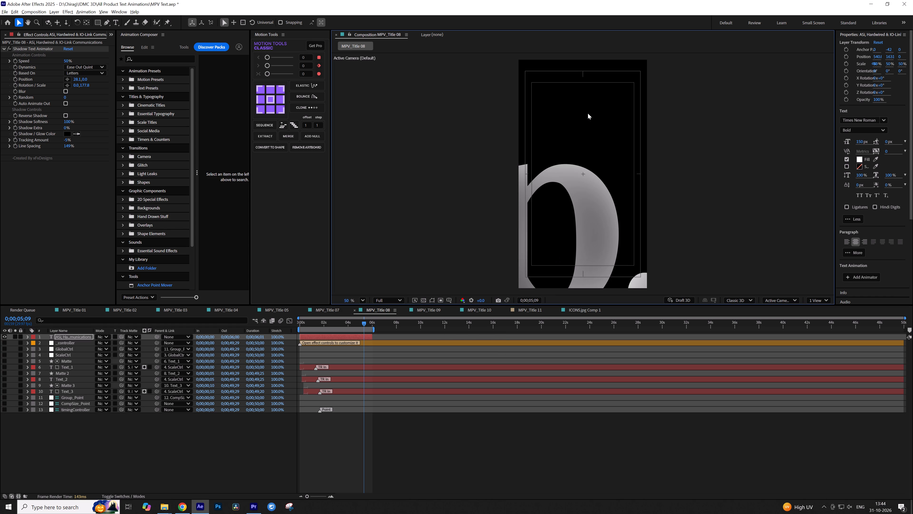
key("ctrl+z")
Show the layer controls, move the "ASi, Hardwired & IO-Link Communications" title to the frame's top at Y about 225, and save.
key("ctrl+shift+h")
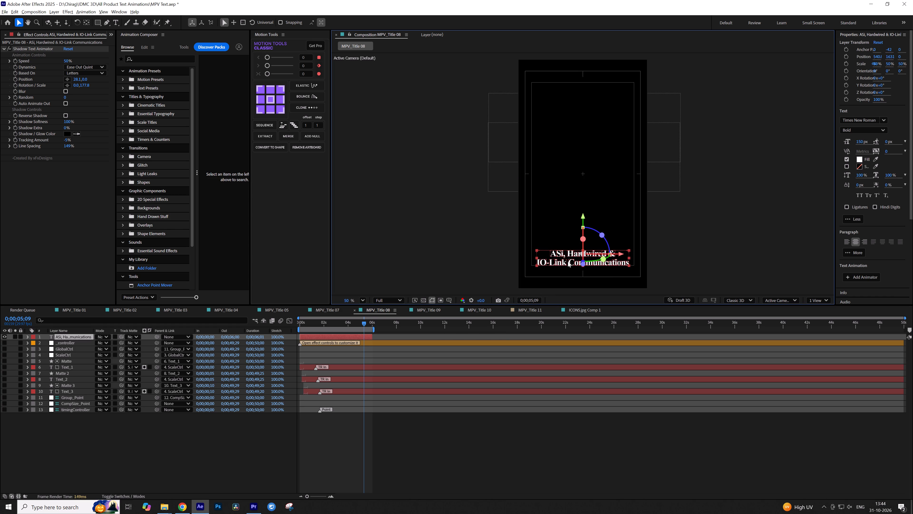
left_click_drag(561, 262, 558, 124)
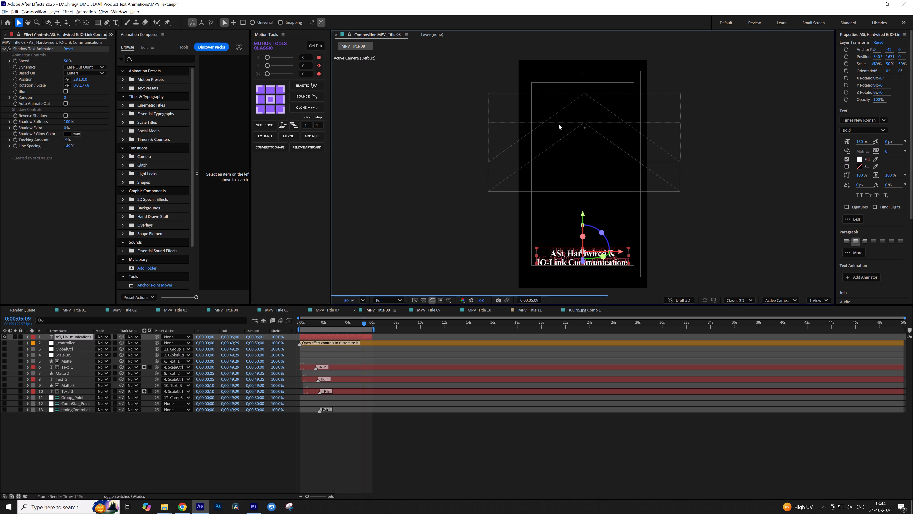
left_click_drag(558, 124, 555, 95)
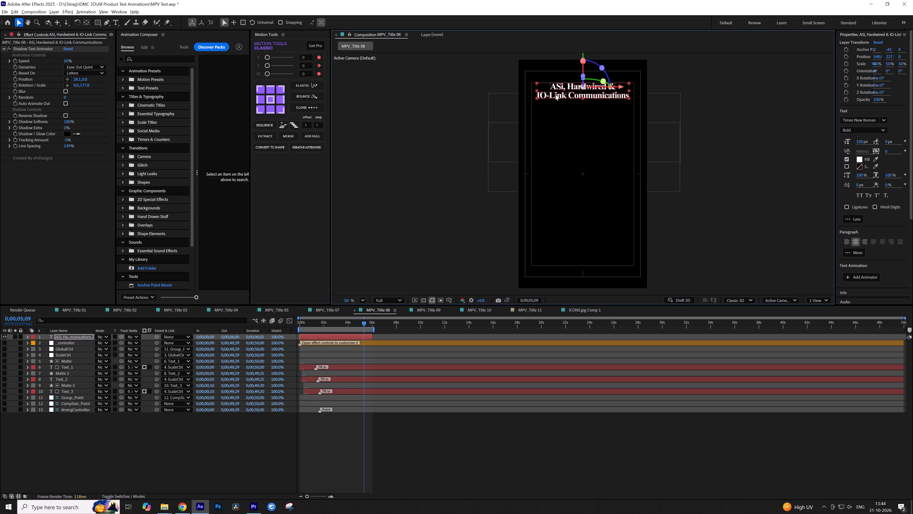
key("Up")
key("Up")
left_click(394, 439)
key("ctrl+s")
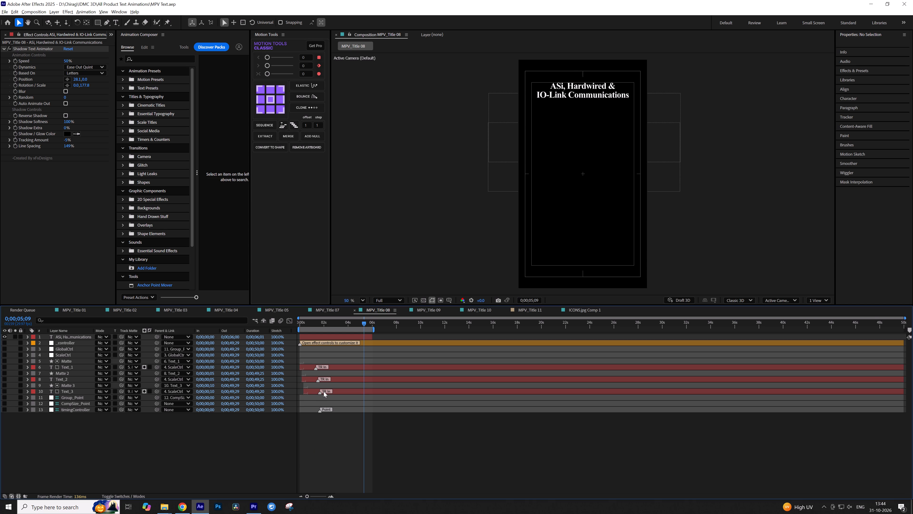
Add MPV_Title 08 to the render queue and remove the finished MPV_Title 01 and MPV_Title 10 items.
key("ctrl+m")
left_click(65, 358)
left_click(67, 344, "ctrl")
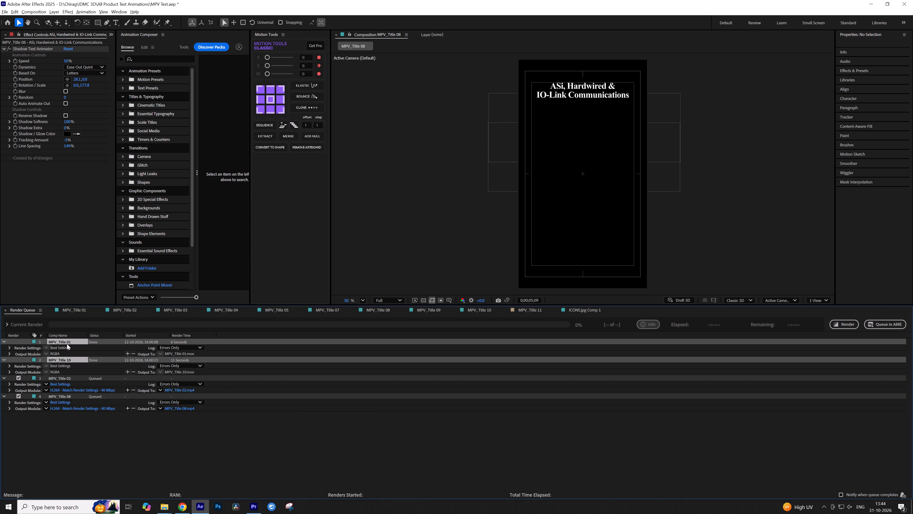
key("Delete")
Set the output module of the queued MPV_Title 02 and MPV_Title 08 items to RGBA.
key("ctrl+a")
left_click(46, 372, "ctrl")
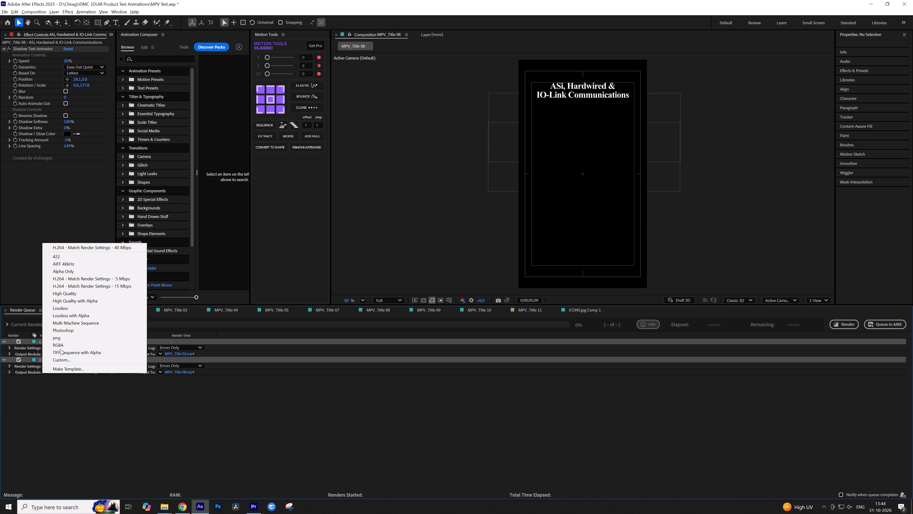
left_click(69, 344)
left_click(228, 361)
Set the MPV_Title 02 render output to the Animation > MPV Text folder, replacing the existing MPV_Title 02 file.
left_click(188, 354)
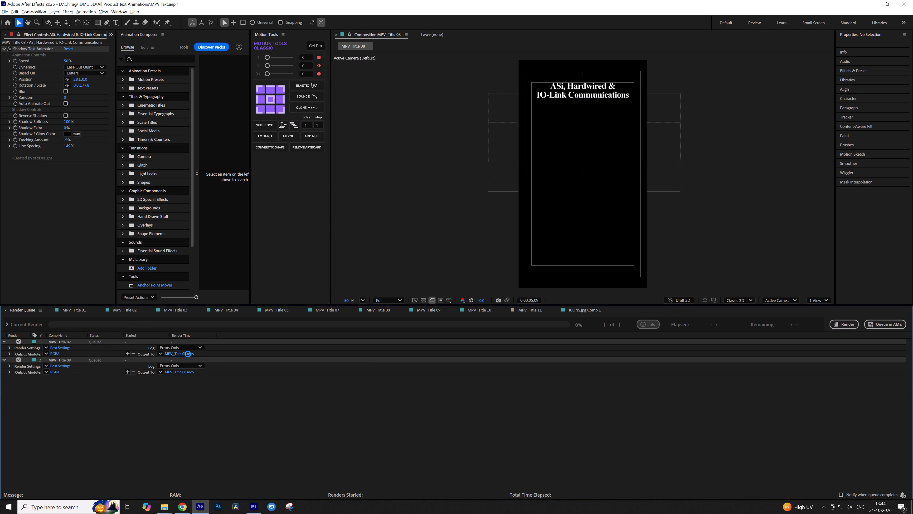
left_click(201, 17)
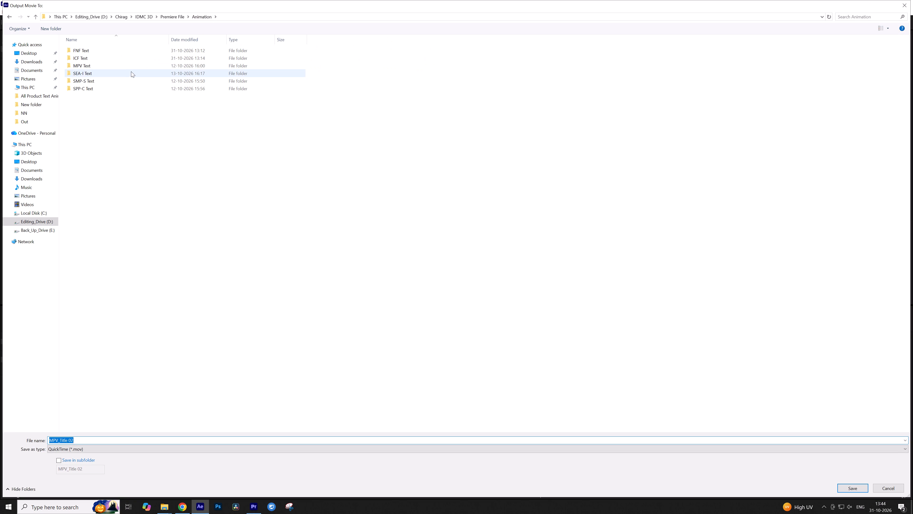
double_click(127, 64)
left_click(853, 490)
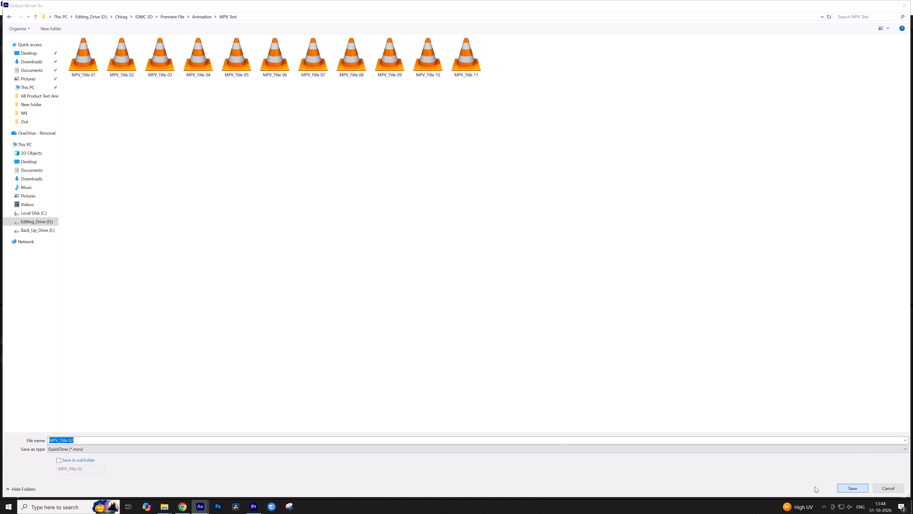
left_click(488, 285)
left_click(490, 283)
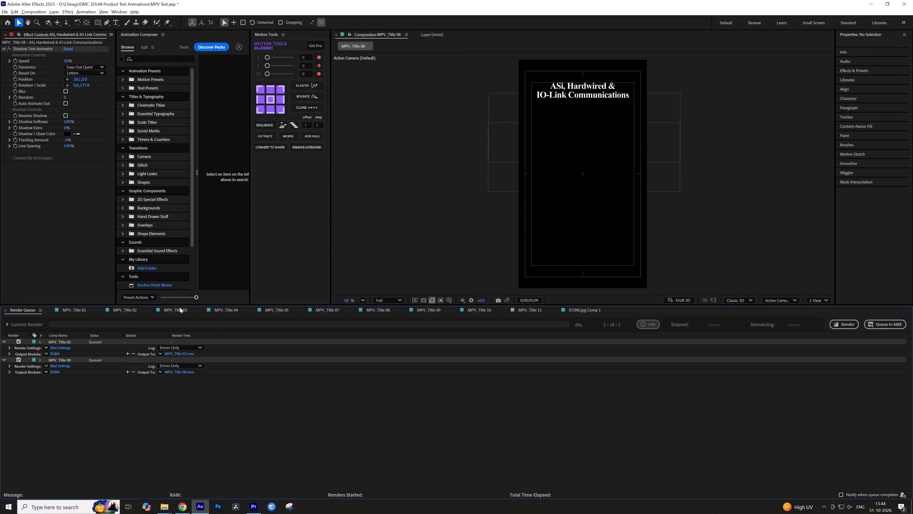
Set the MPV_Title 08 render output to the Animation > MPV Text folder, replacing the existing MPV_Title 08 file.
left_click(177, 373)
left_click(202, 18)
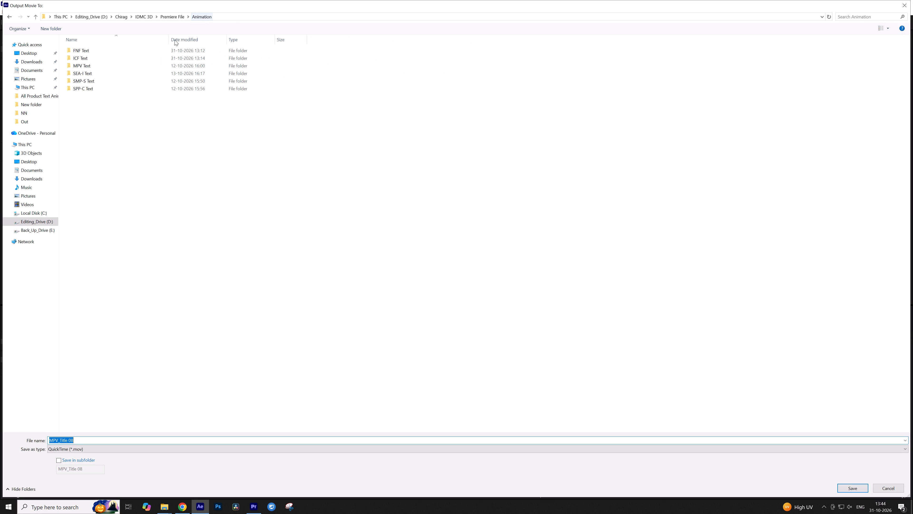
double_click(113, 68)
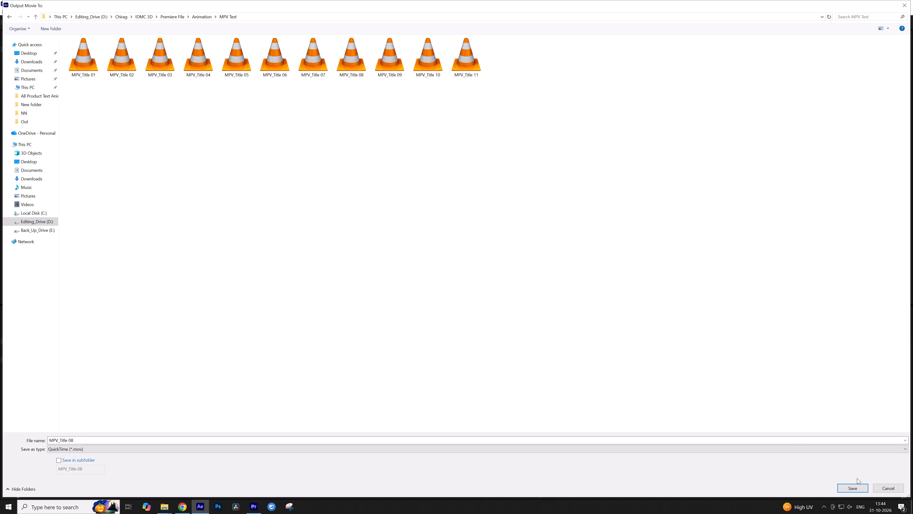
left_click(855, 486)
left_click(490, 282)
left_click(438, 385)
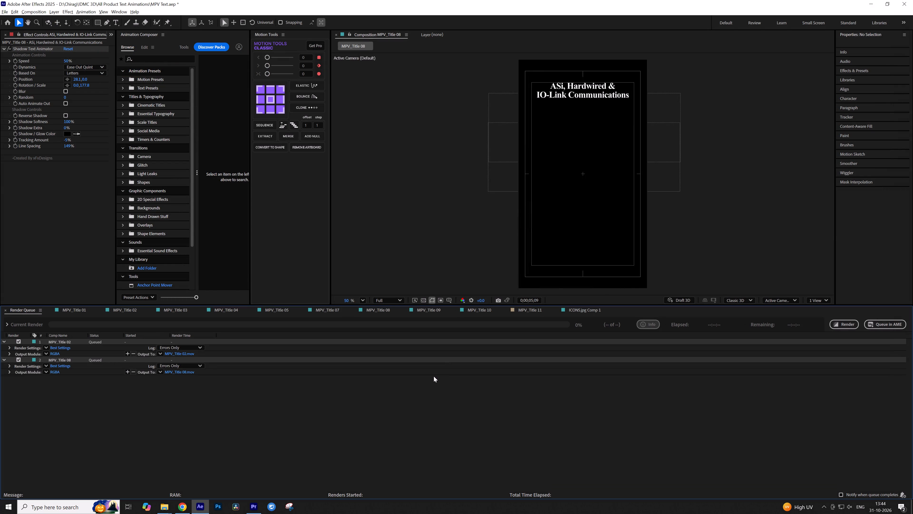
Switch to Premiere and review the Mixproof Valve sequence's final part, examining the exploded view and closing title, and save the project.
key("alt+Tab")
left_click(525, 362)
key("ctrl+s")
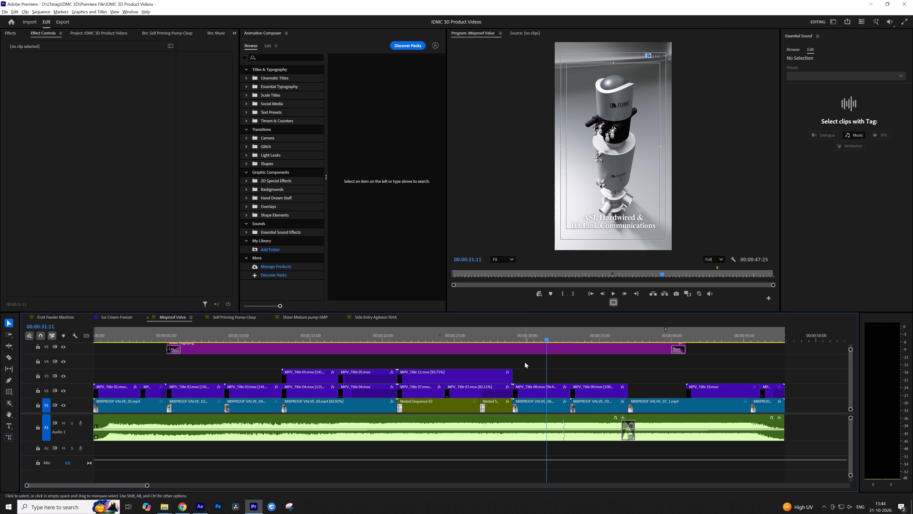
left_click_drag(554, 338, 594, 340)
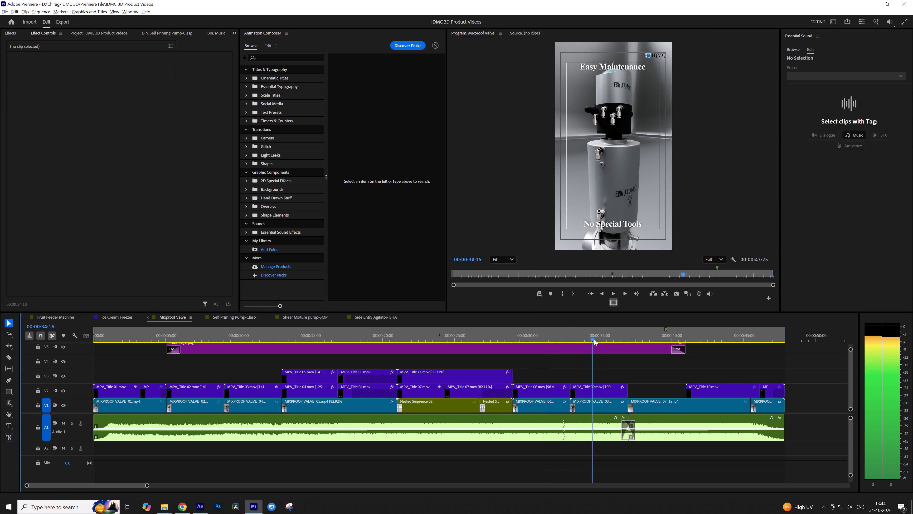
left_click_drag(594, 340, 698, 344)
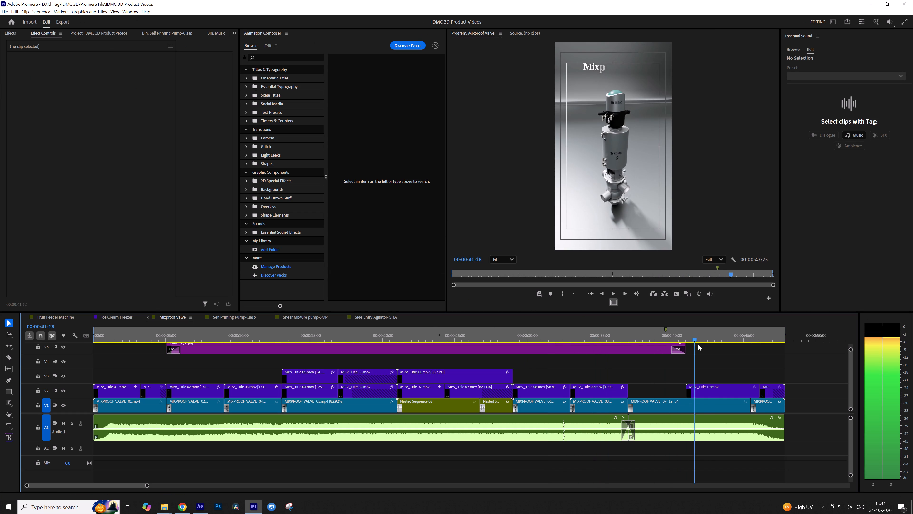
left_click_drag(698, 344, 671, 351)
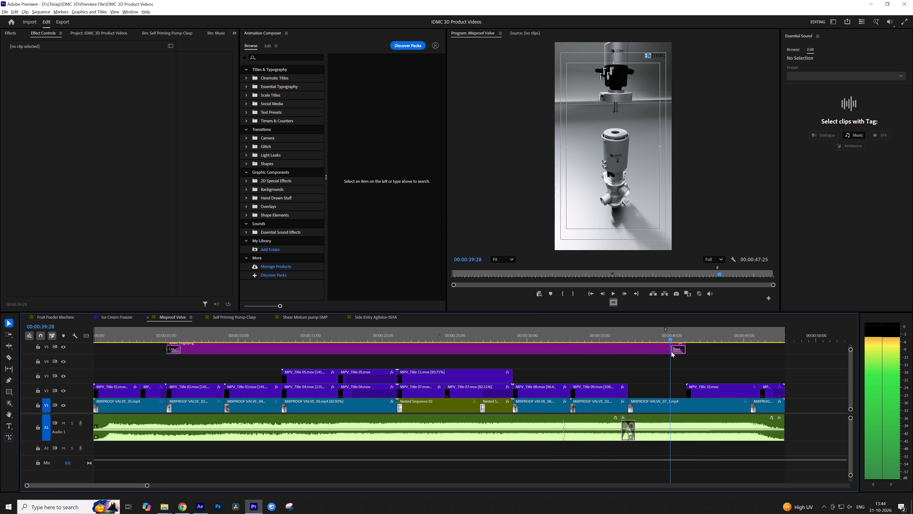
left_click_drag(671, 351, 670, 351)
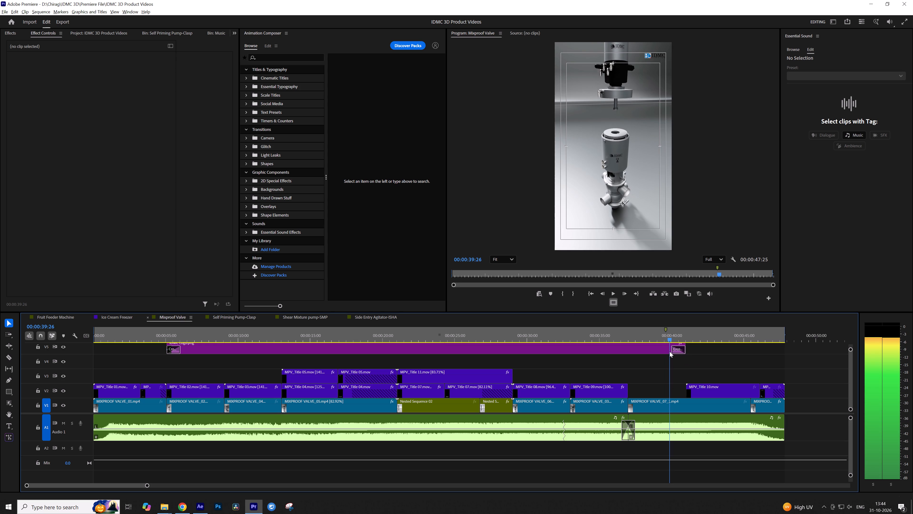
left_click_drag(670, 351, 664, 353)
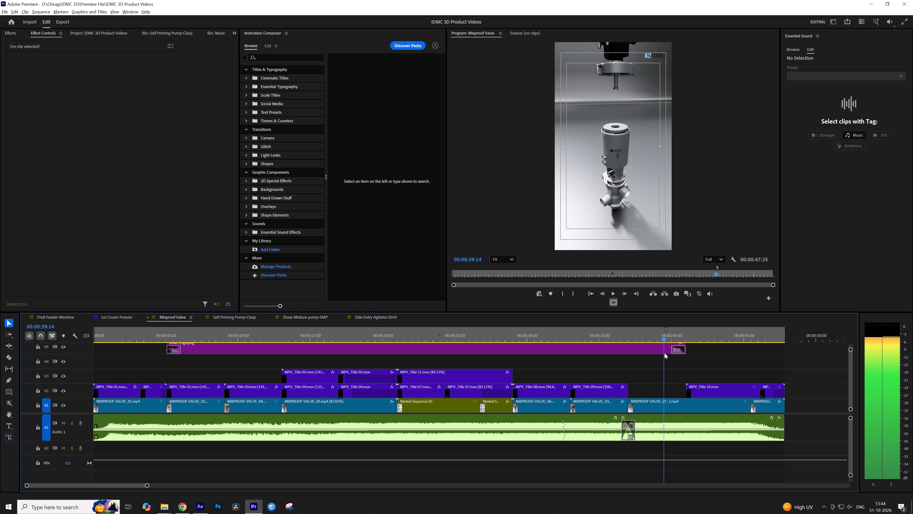
left_click_drag(664, 353, 675, 351)
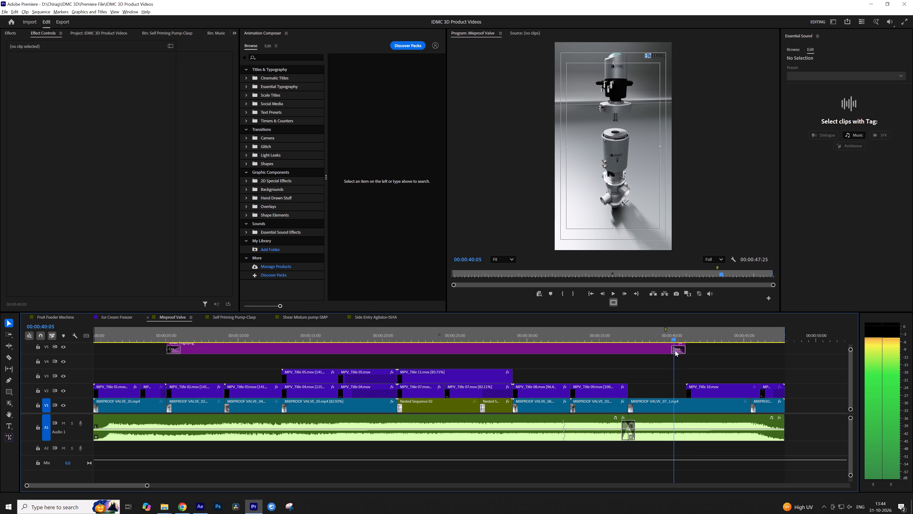
left_click_drag(675, 351, 688, 348)
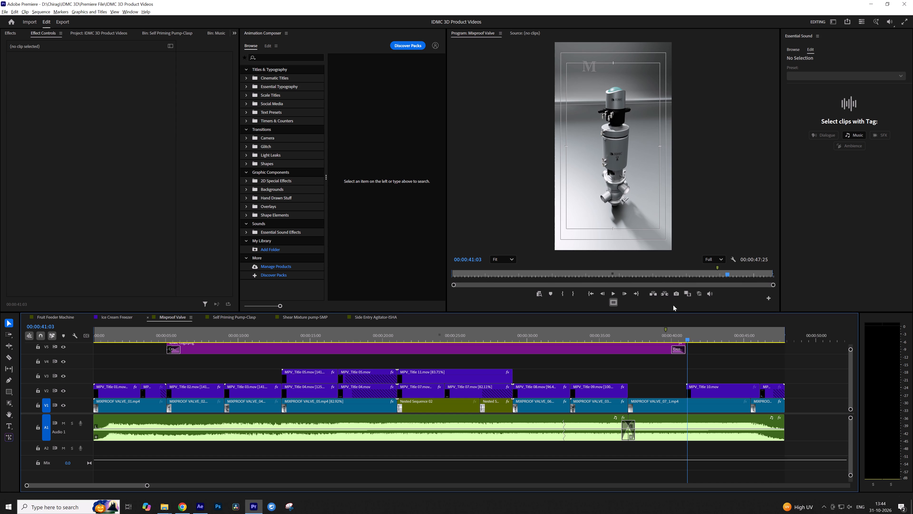
left_click_drag(684, 337, 647, 336)
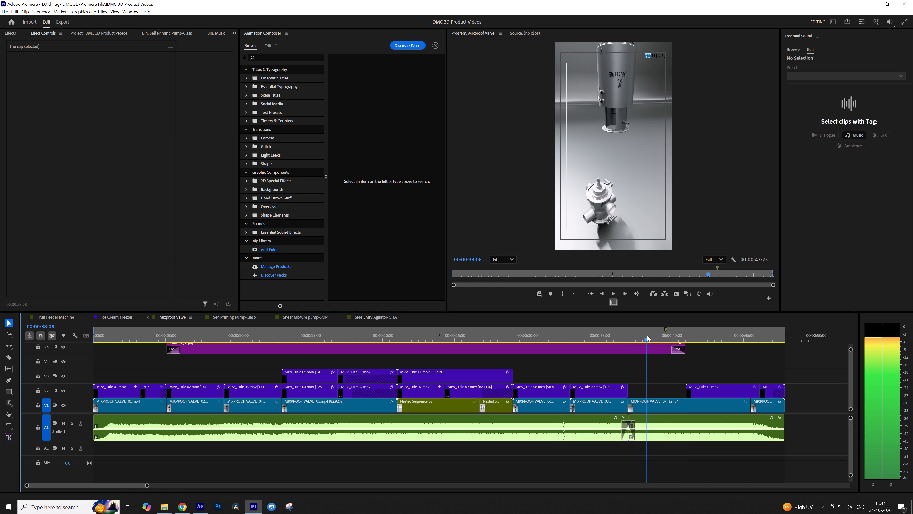
left_click_drag(647, 336, 699, 333)
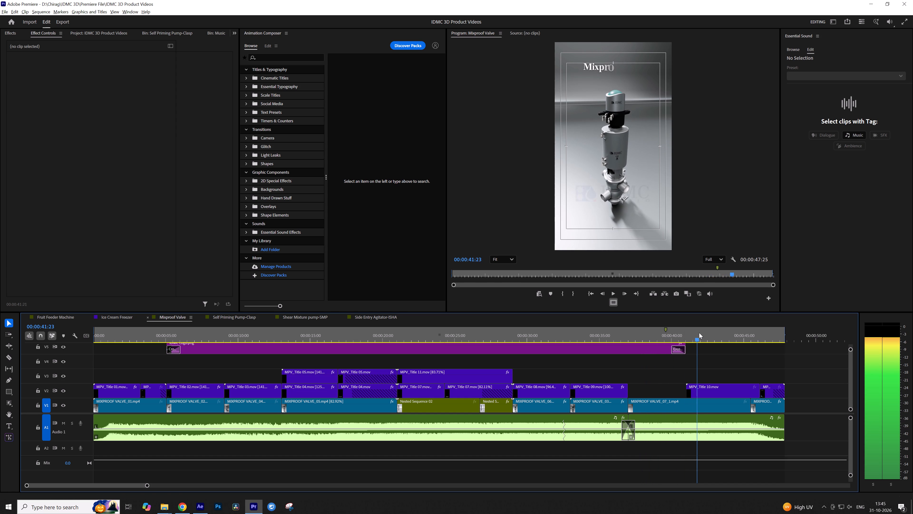
left_click_drag(699, 333, 730, 332)
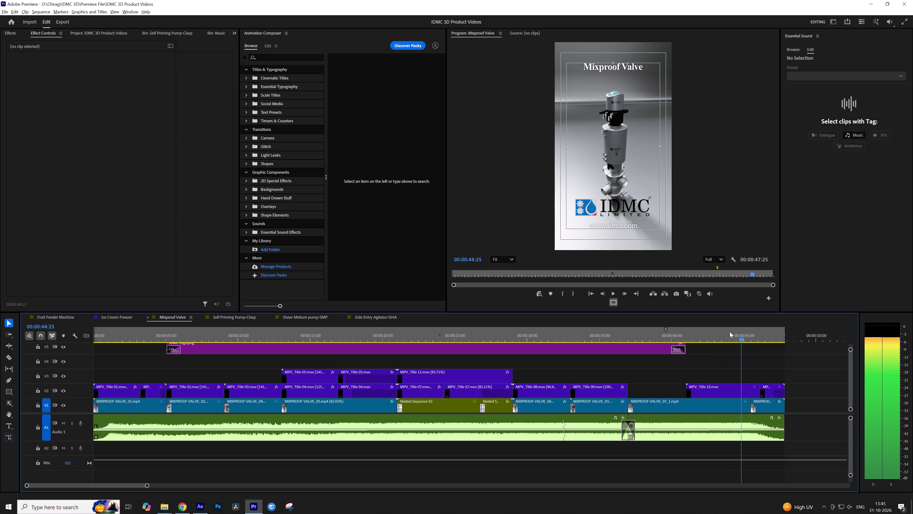
left_click_drag(730, 332, 710, 339)
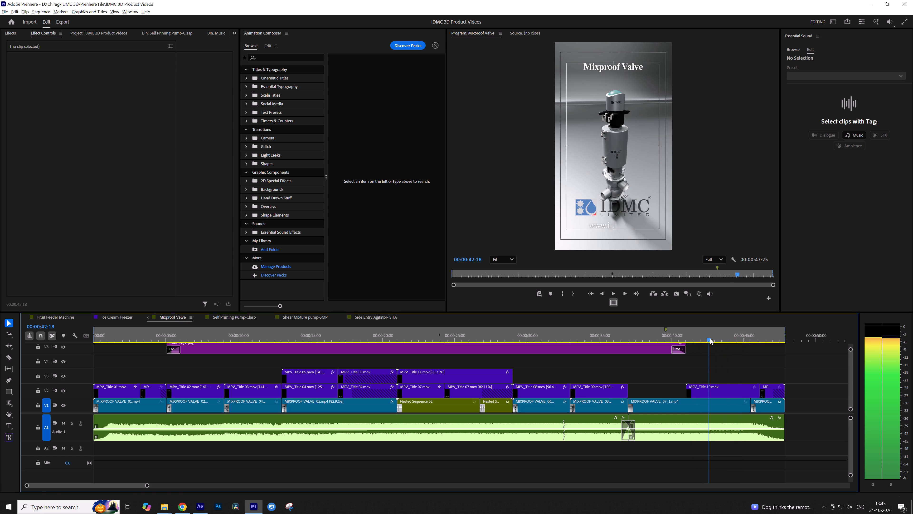
left_click(723, 350)
key("ctrl+s")
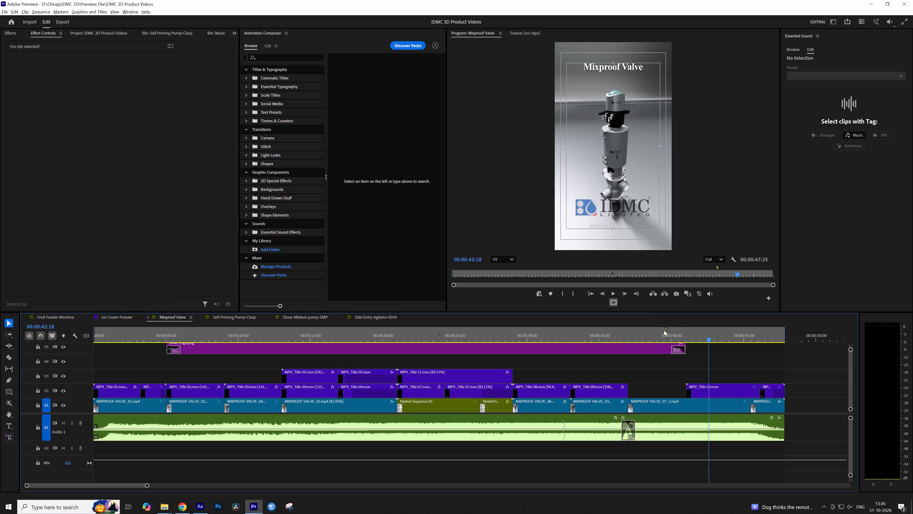
Move the exploded-view marker to 00:00:42:18, replace its comment with "Eplode From Black HEad", and save the project.
left_click_drag(666, 331, 709, 335)
double_click(709, 329)
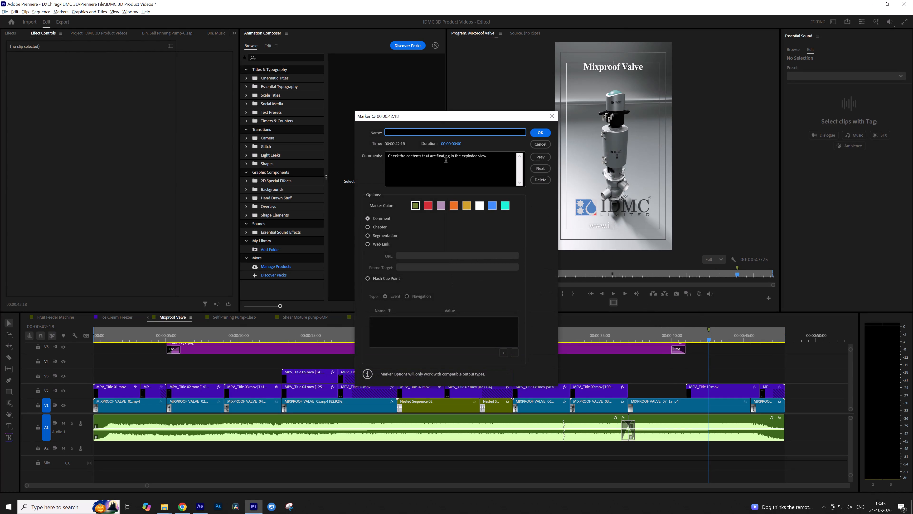
left_click(446, 161)
key("ctrl+a")
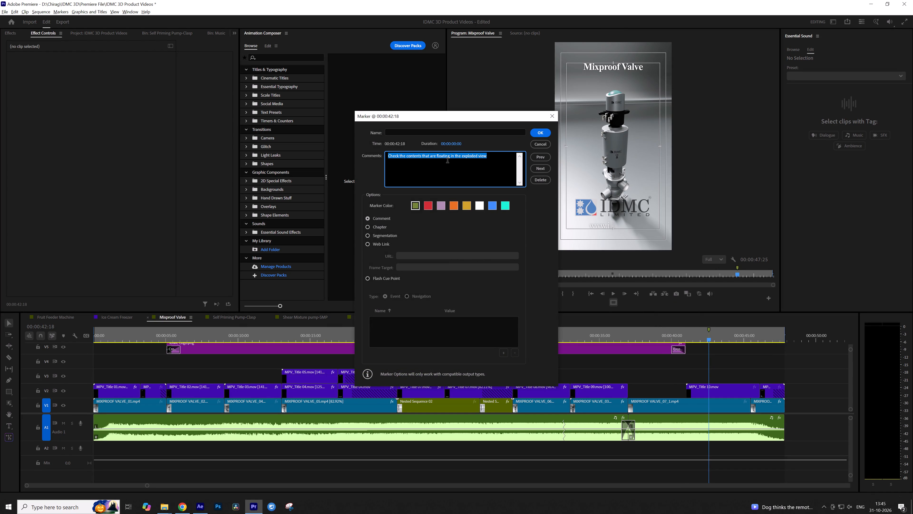
type("Eplode")
key("space")
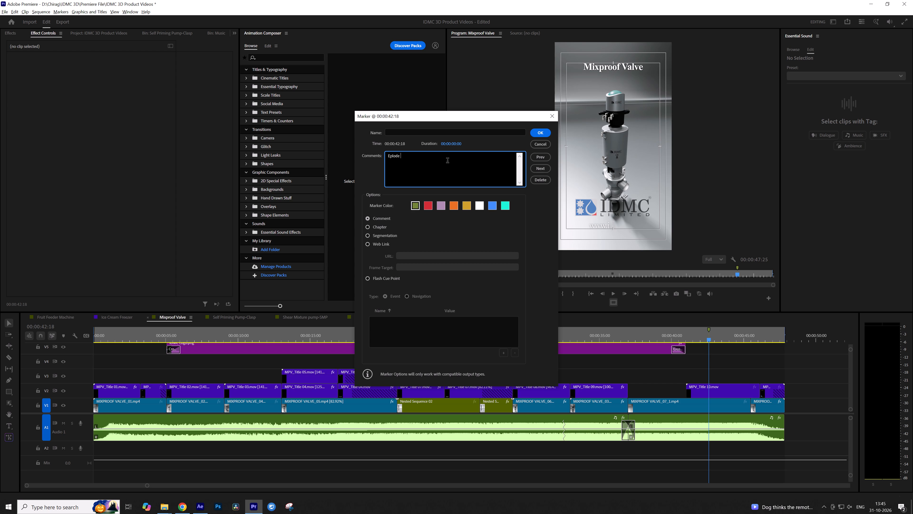
type("From")
key("space")
key("shift+f")
key("BackSpace")
type("Black HEad")
left_click(529, 136)
left_click(537, 134)
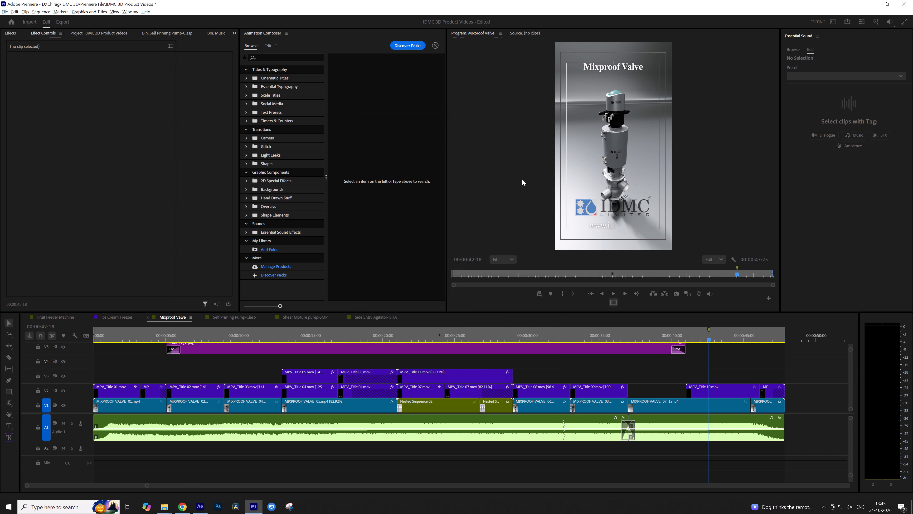
left_click(657, 365)
key("ctrl+s")
key("ctrl+s")
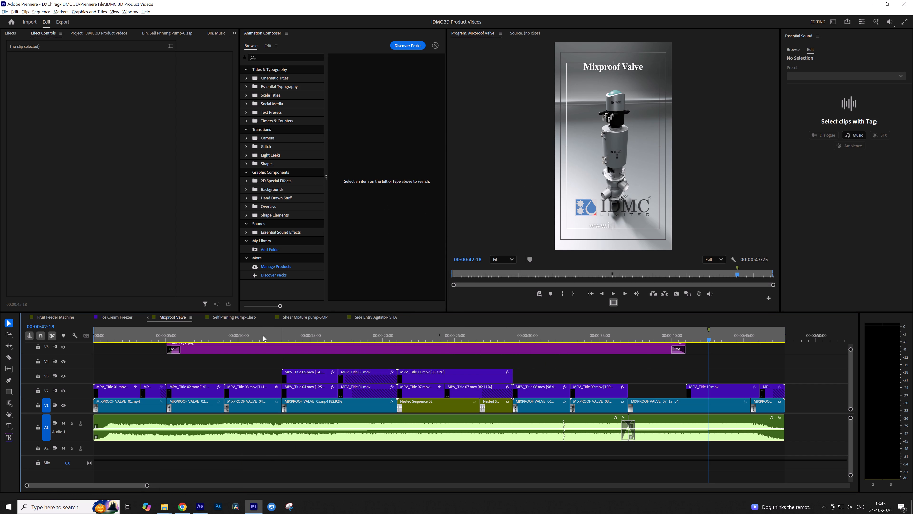
Review the whole Mixproof Valve sequence from its opening title through the exploded view and end title, and save the project.
left_click_drag(174, 331, 145, 334)
left_click_drag(133, 335, 125, 336)
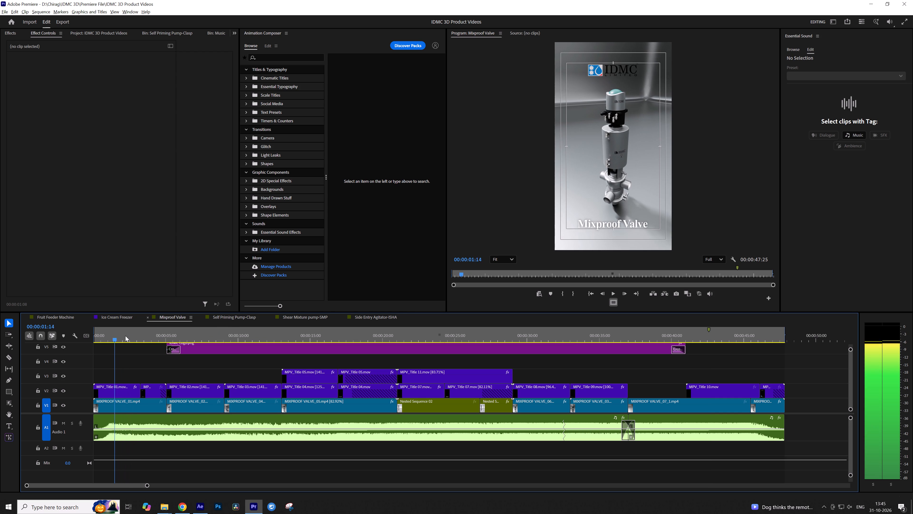
left_click_drag(125, 336, 306, 336)
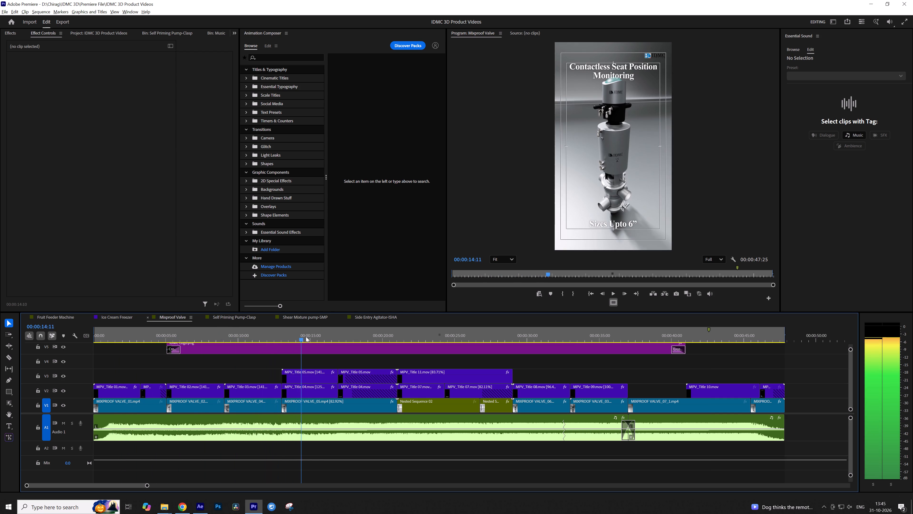
left_click_drag(306, 336, 604, 332)
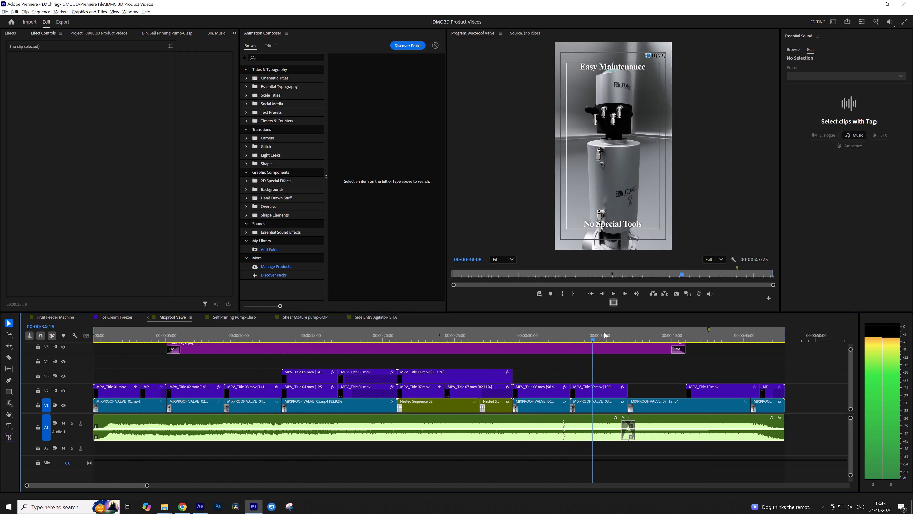
left_click_drag(604, 332, 735, 318)
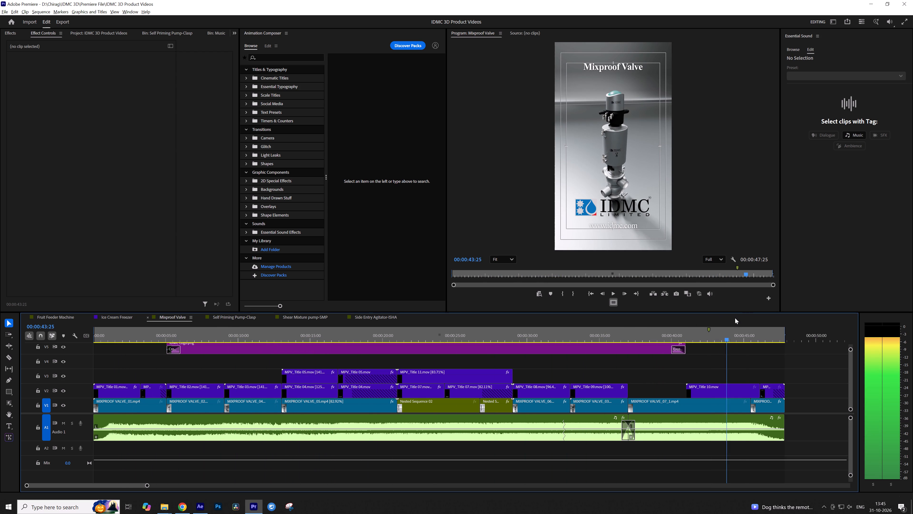
left_click_drag(735, 318, 666, 337)
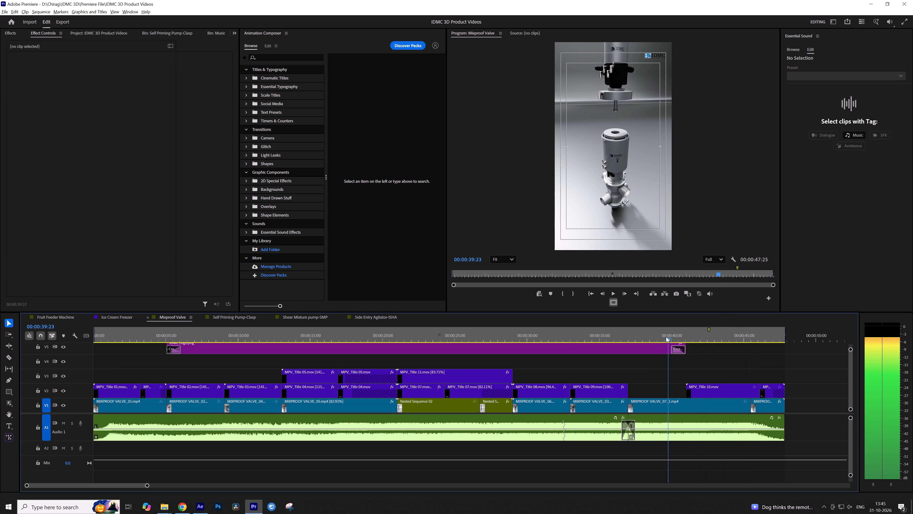
left_click_drag(666, 337, 651, 341)
left_click(646, 374)
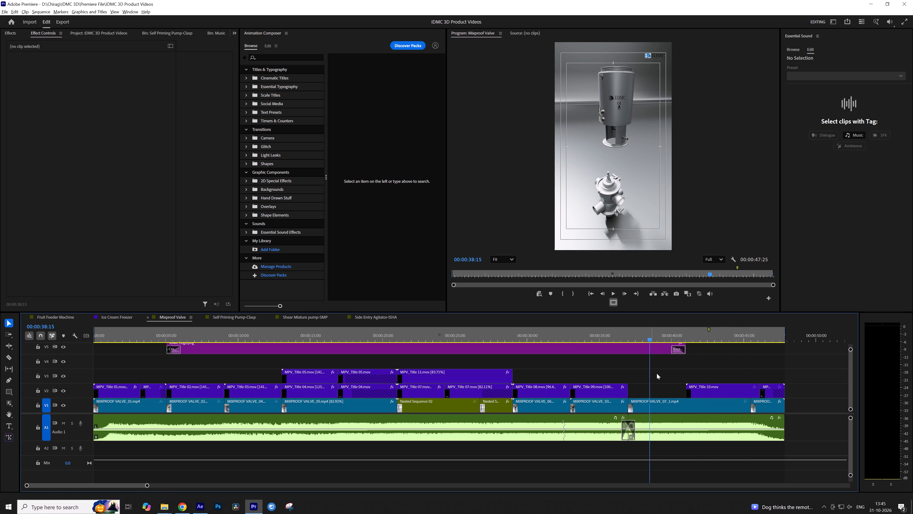
left_click(658, 373)
key("ctrl+s")
Render the queued MPV_Title 02 and MPV_Title 08 items in After Effects and save the MPV Text project.
left_click(229, 319)
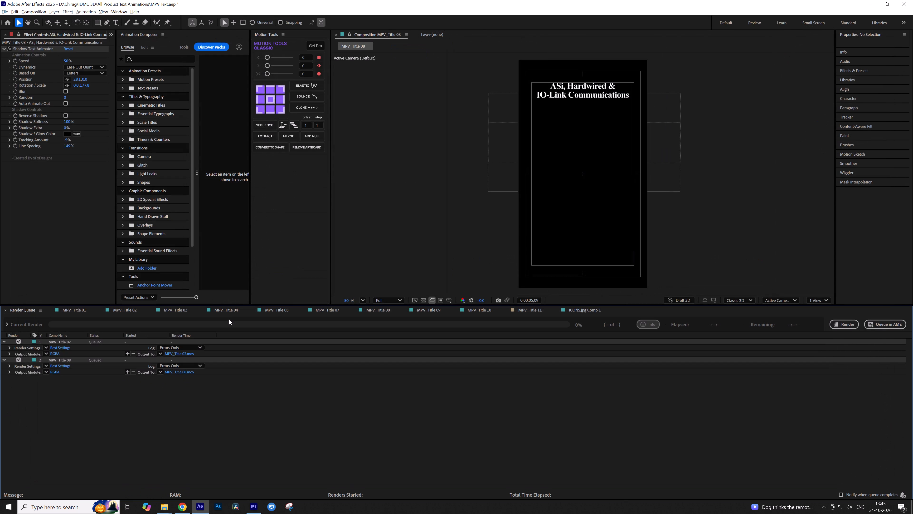
left_click(841, 325)
left_click(500, 277)
left_click(499, 277)
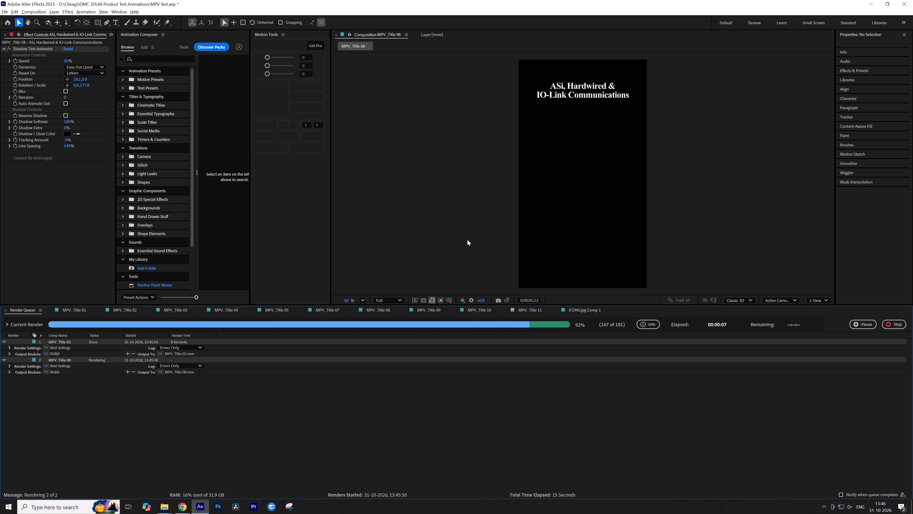
left_click(530, 289)
left_click(527, 286)
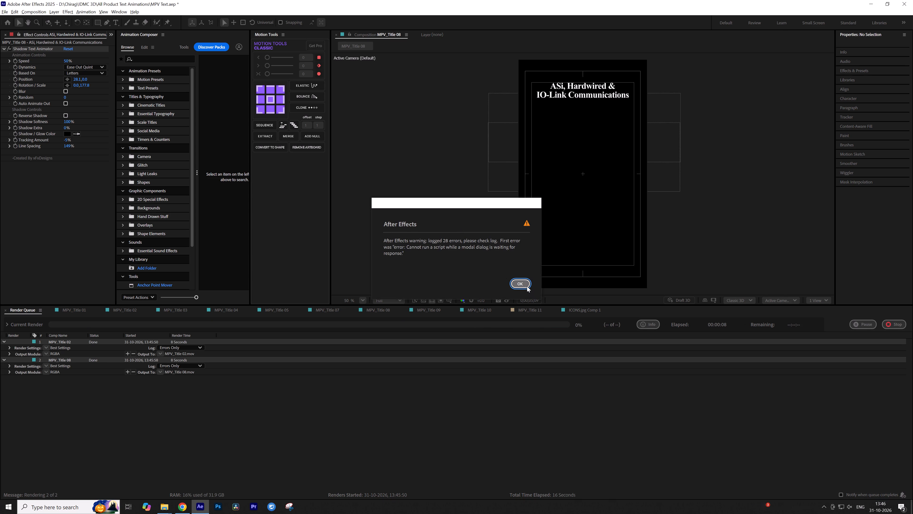
key("ctrl+s")
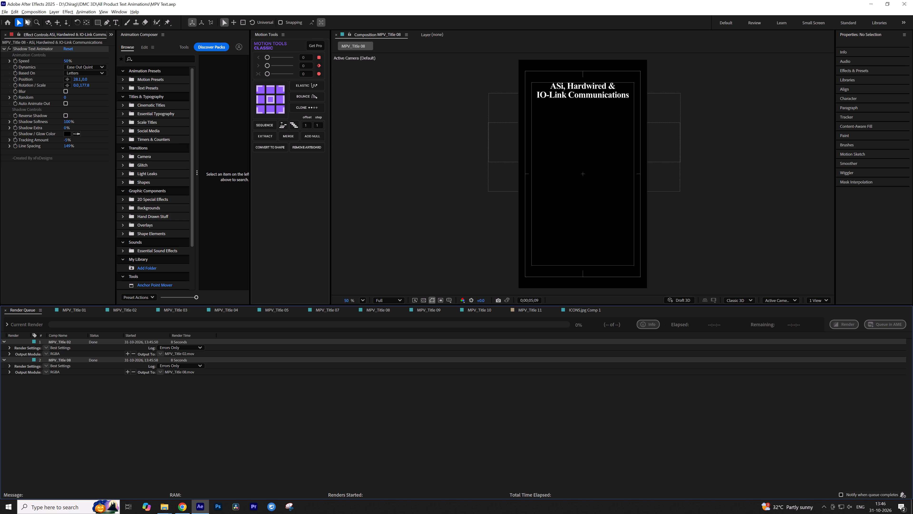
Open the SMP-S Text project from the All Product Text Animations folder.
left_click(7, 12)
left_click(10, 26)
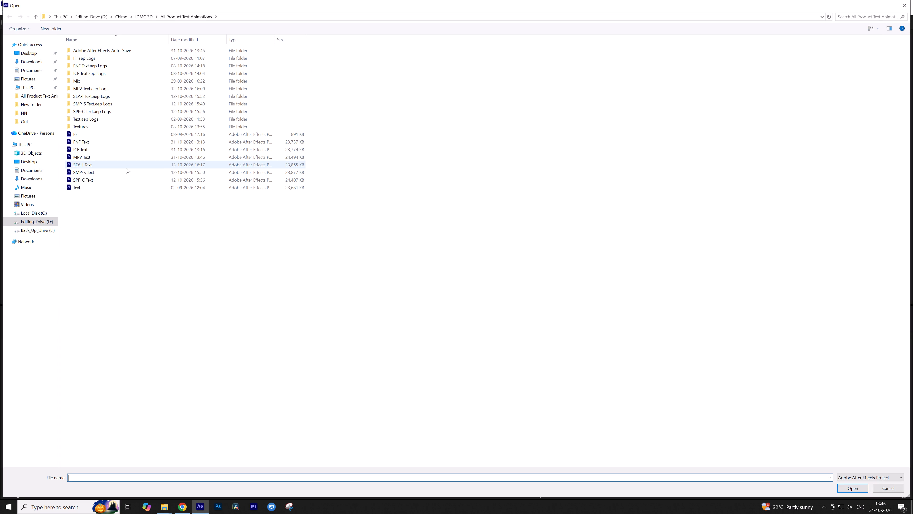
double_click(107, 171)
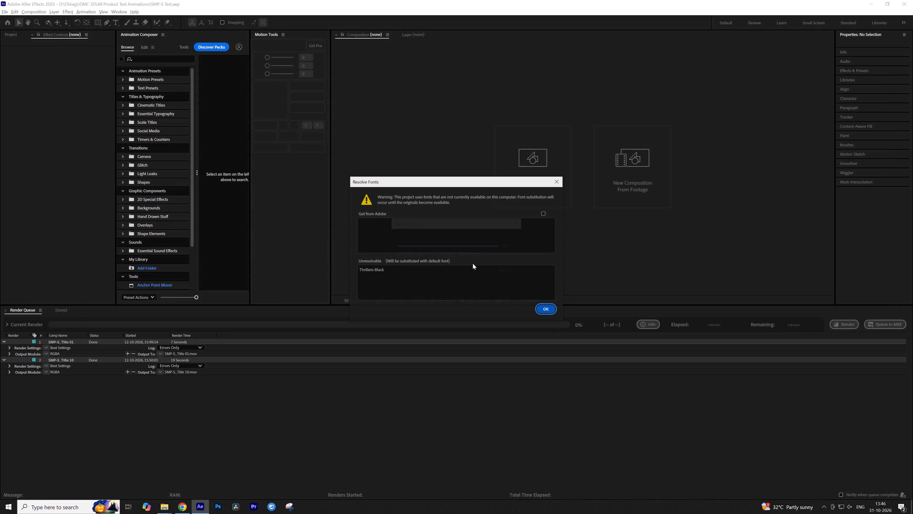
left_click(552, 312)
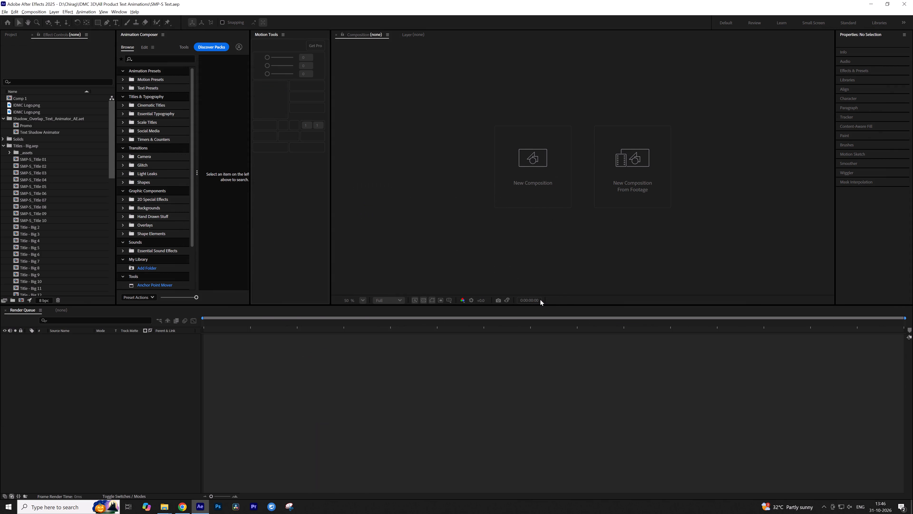
Open the SPP-C Text project from the All Product Text Animations folder.
key("ctrl+o")
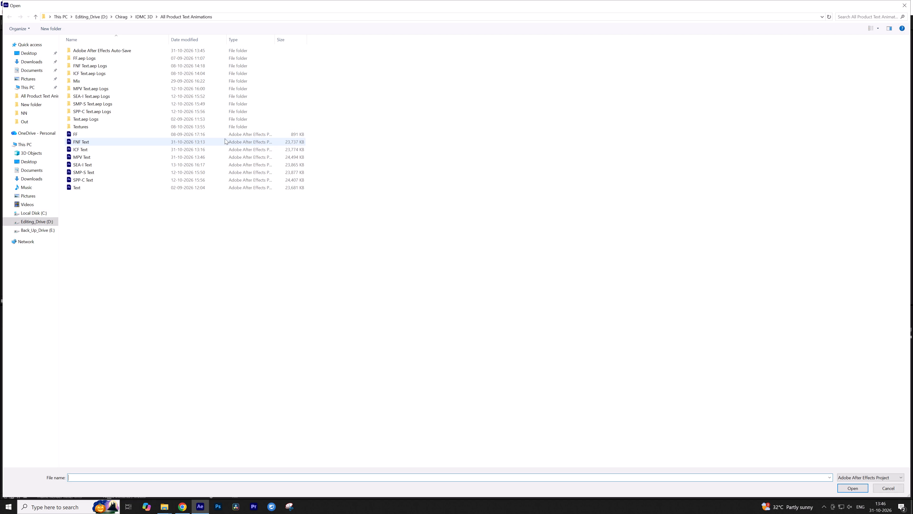
double_click(103, 180)
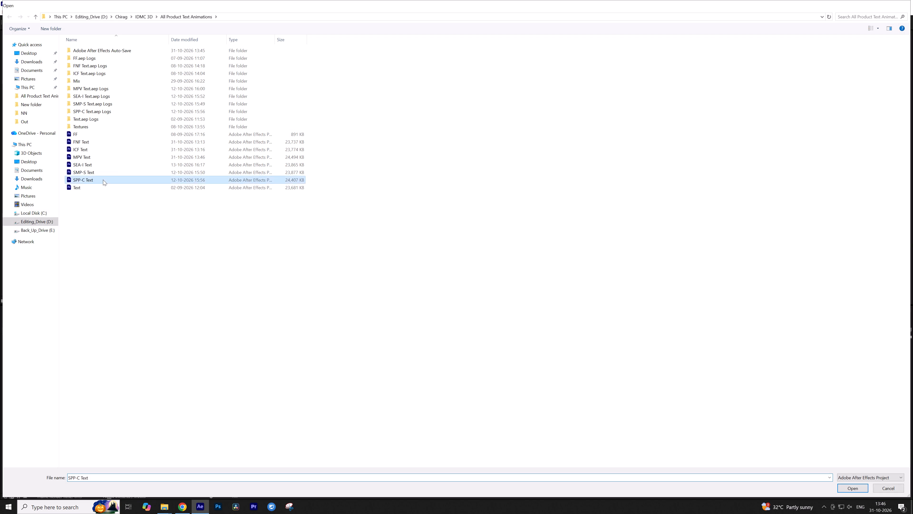
Switch to Premiere, reopen the IDMC 3D Product Videos project, bring up the Self Priming Pump-Clasp sequence, and save.
left_click(254, 512)
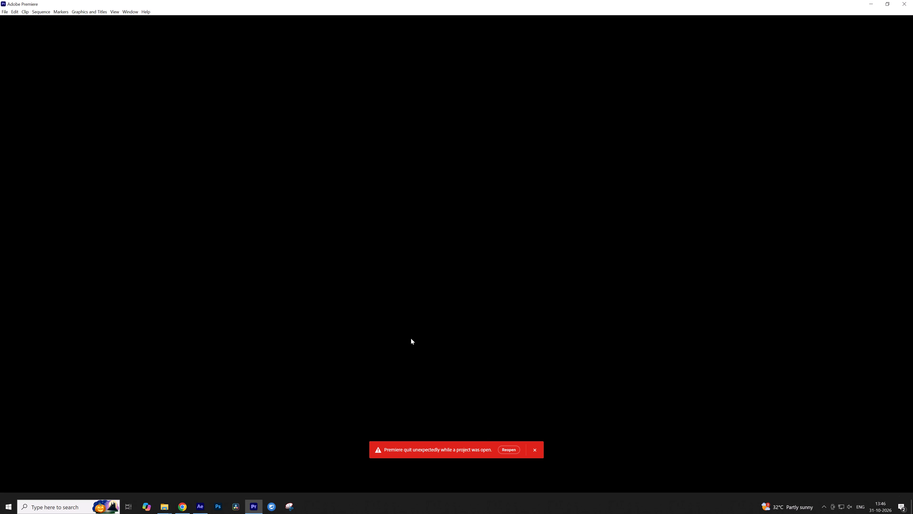
left_click(512, 452)
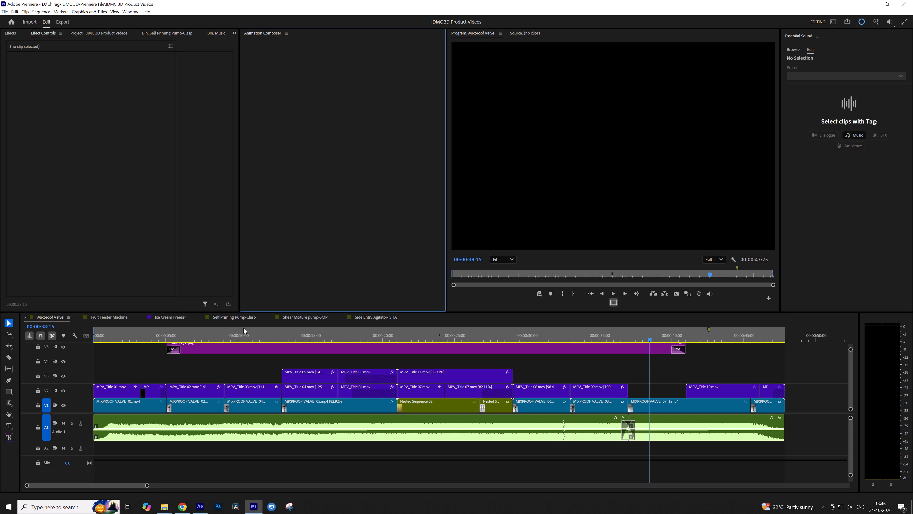
left_click(233, 317)
key("ctrl+s")
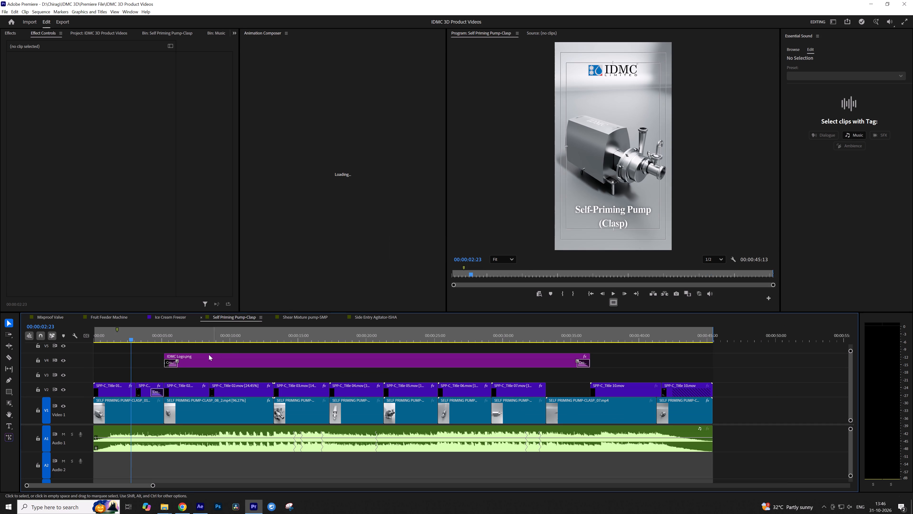
left_click(138, 361)
left_click(138, 360)
scroll(145, 362, "up", 7)
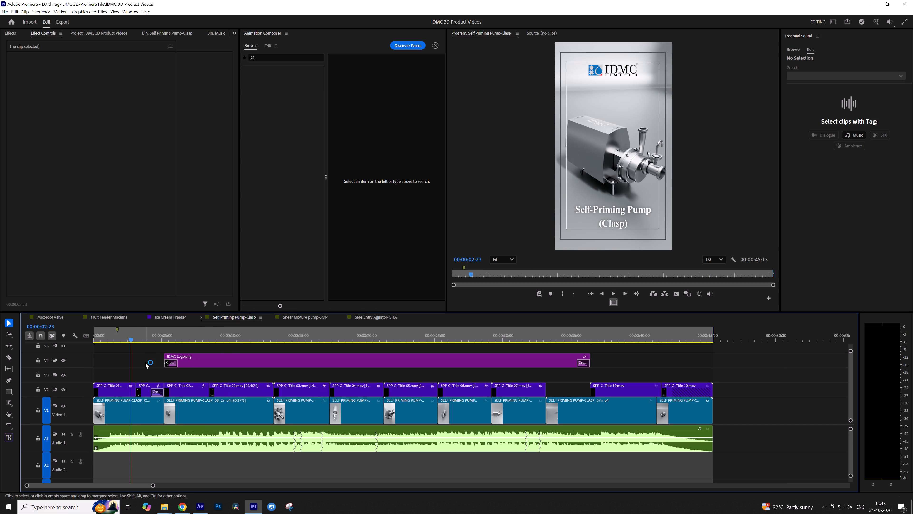
Check the marker near the start of the Self Priming Pump-Clasp sequence and save the project.
left_click(117, 329)
right_click(117, 329)
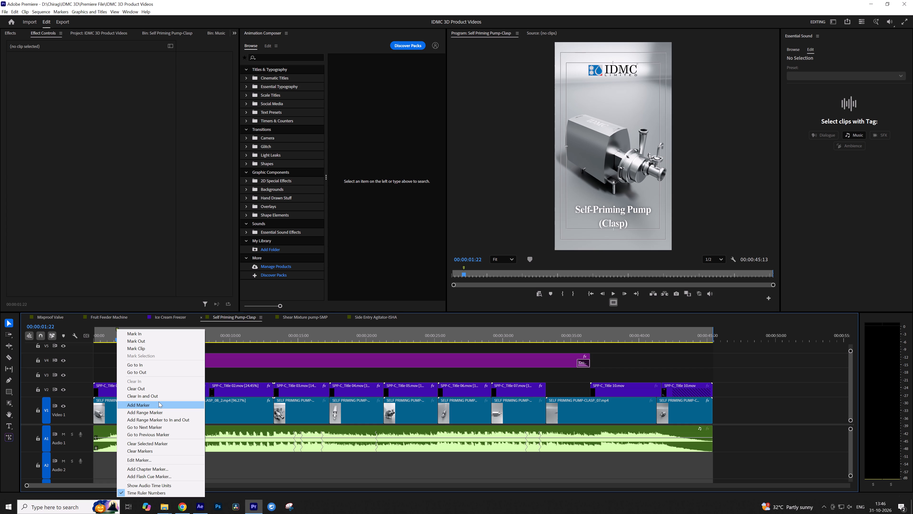
left_click(224, 351)
left_click(224, 349)
left_click_drag(227, 348, 229, 347)
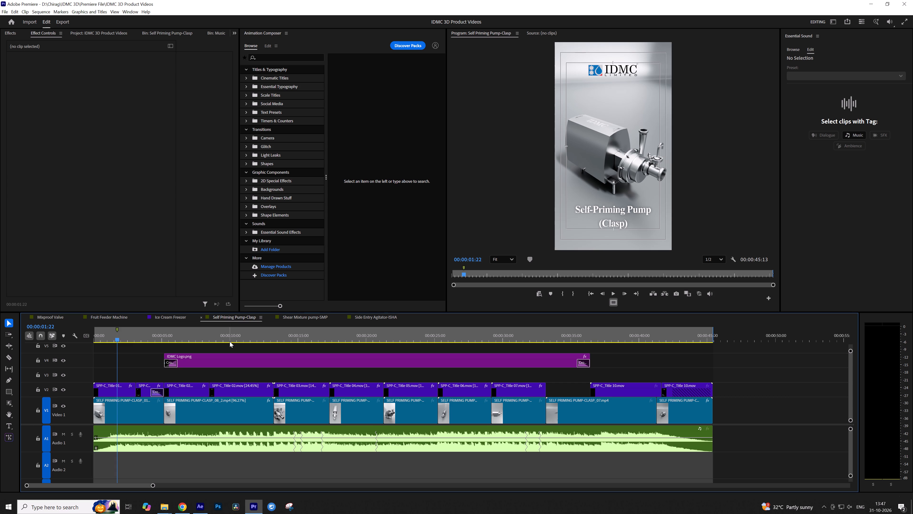
left_click(225, 344)
left_click(168, 346)
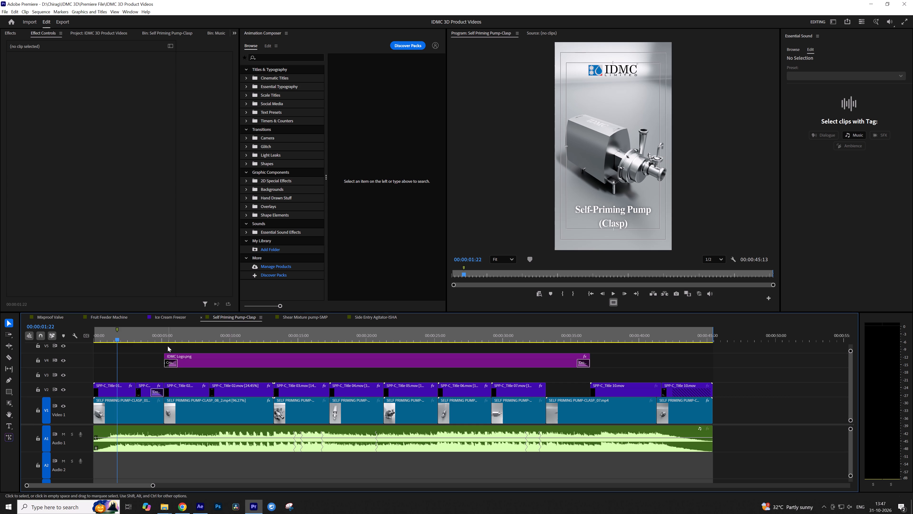
key("ctrl+s")
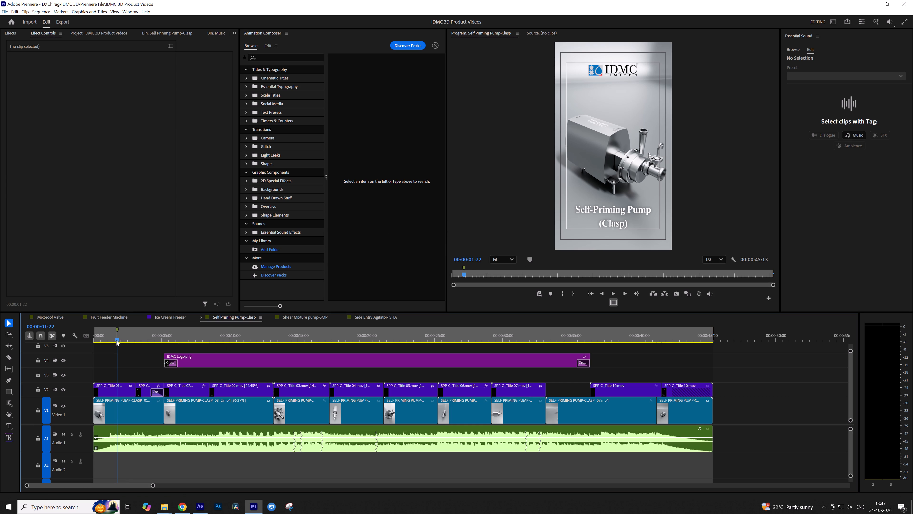
Review the Self Priming Pump-Clasp sequence's opening title and its "Casing Replacement" and "Self-Priming Ready" title section.
left_click_drag(116, 340, 136, 342)
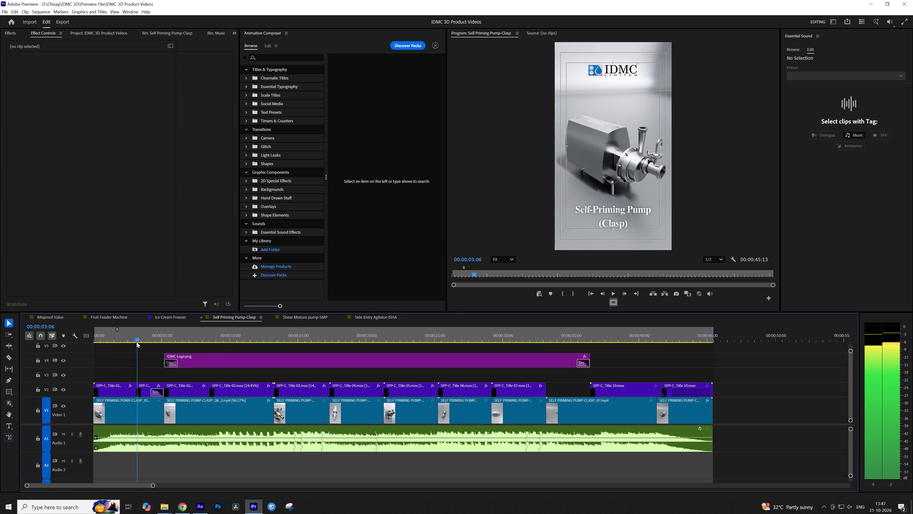
left_click_drag(136, 342, 185, 348)
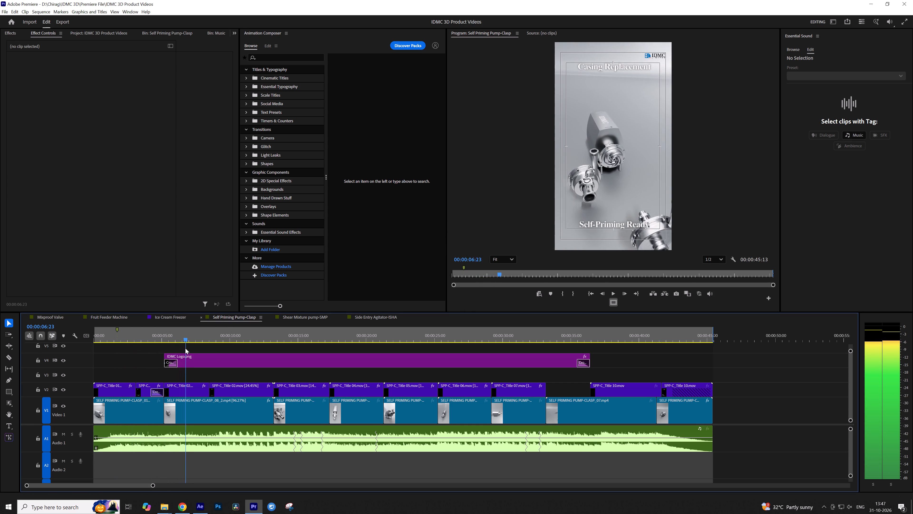
left_click_drag(185, 348, 212, 348)
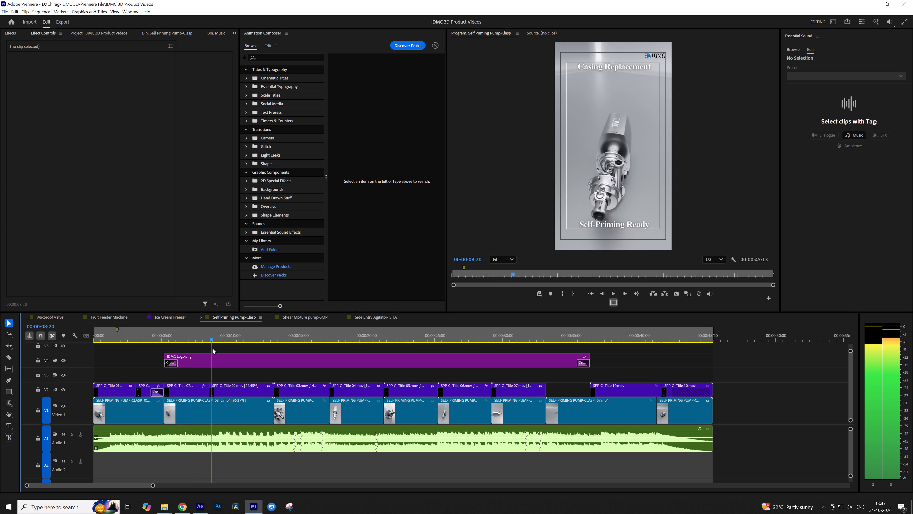
left_click_drag(212, 348, 255, 348)
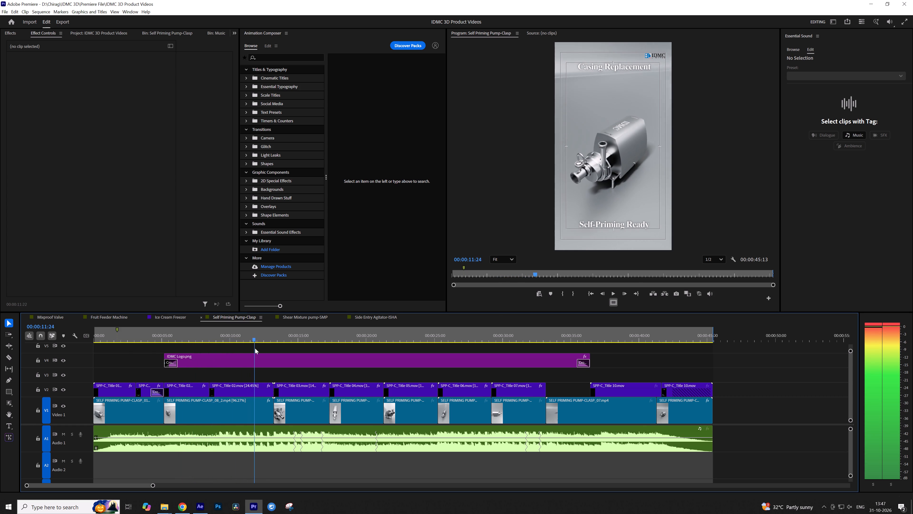
left_click_drag(255, 348, 263, 353)
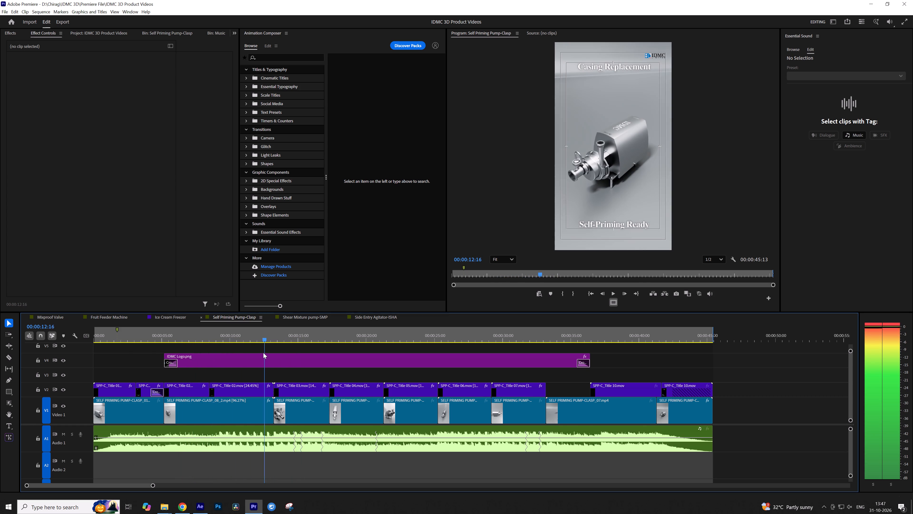
left_click_drag(263, 353, 234, 356)
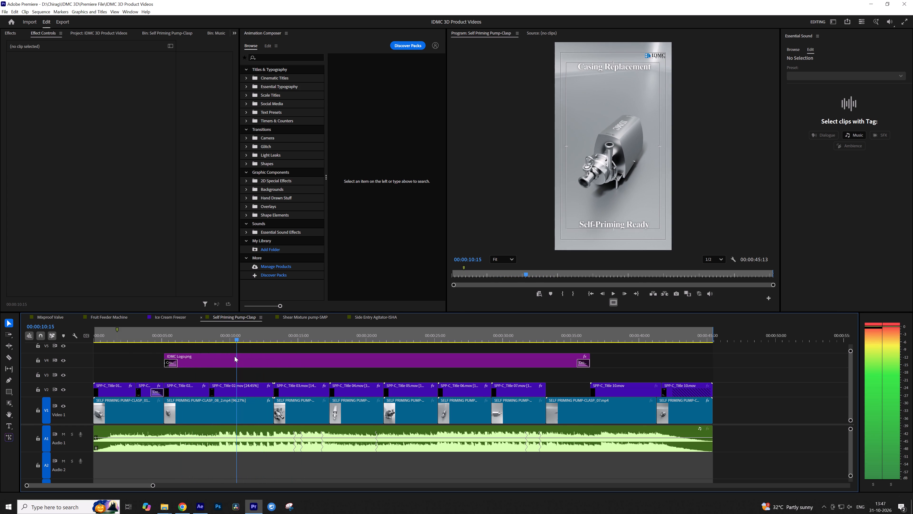
left_click_drag(234, 356, 146, 363)
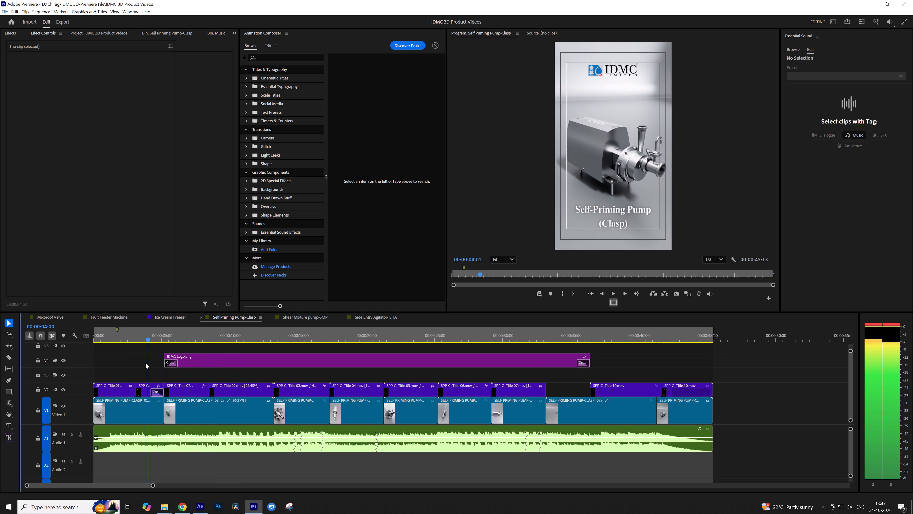
left_click_drag(146, 363, 146, 364)
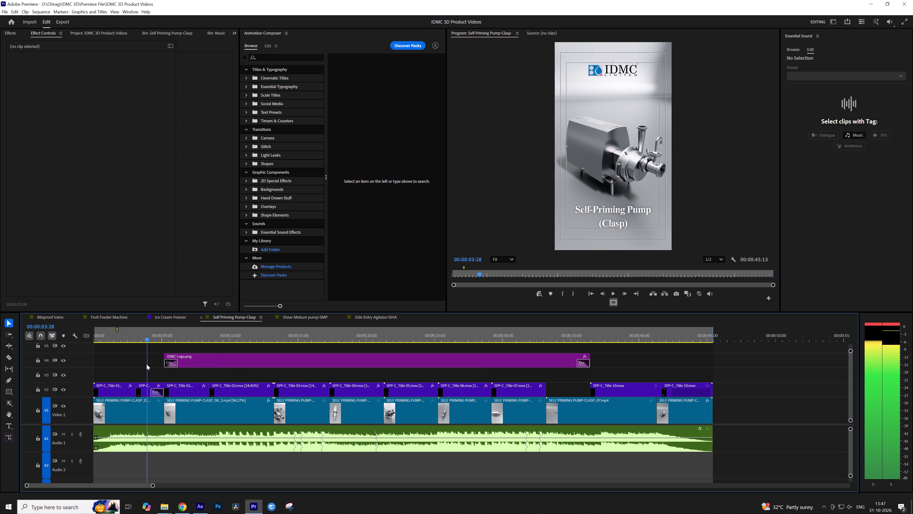
left_click_drag(146, 364, 161, 364)
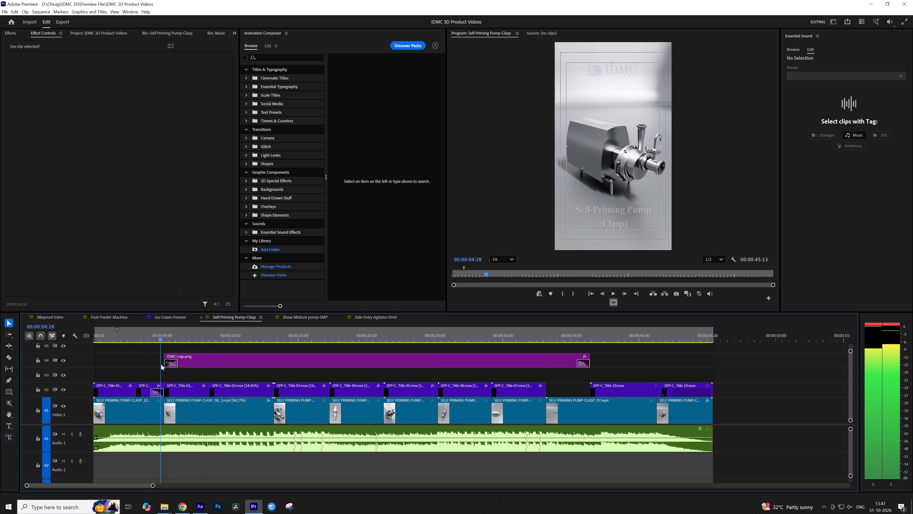
left_click_drag(161, 364, 172, 364)
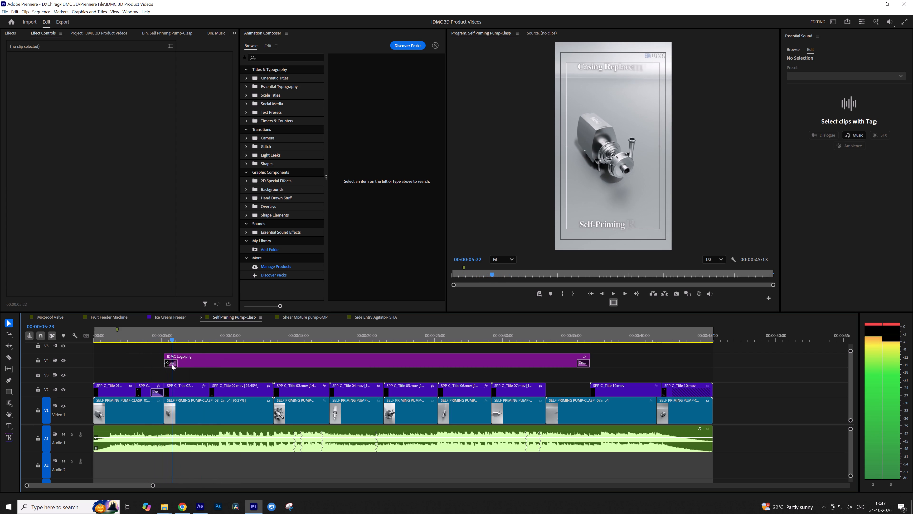
left_click_drag(172, 364, 178, 365)
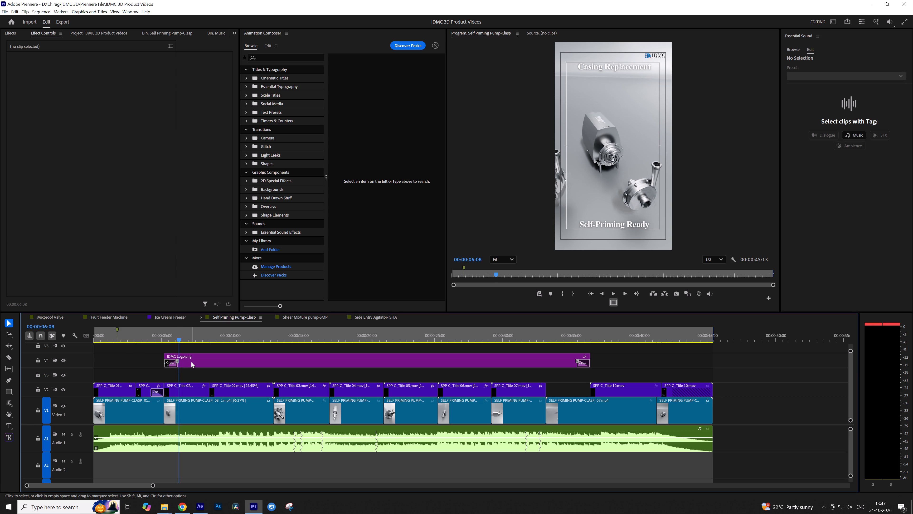
key("space")
key("space")
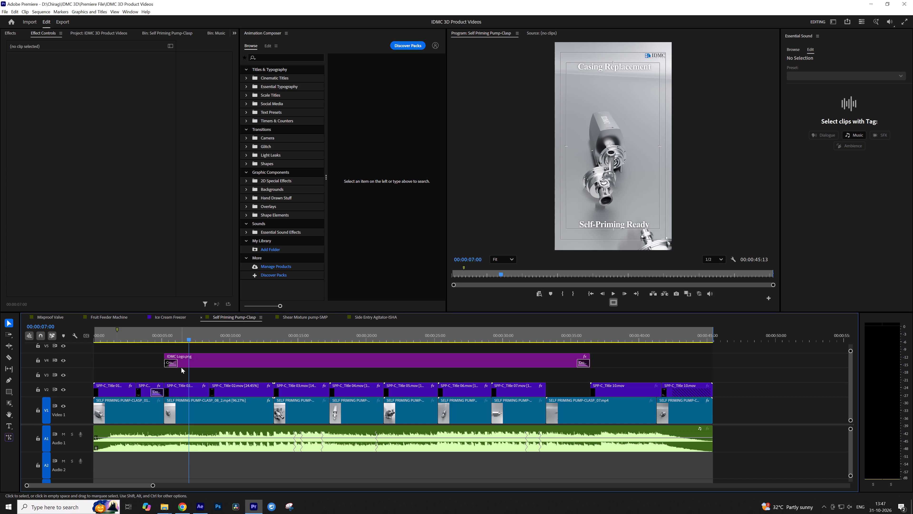
left_click_drag(181, 335, 140, 341)
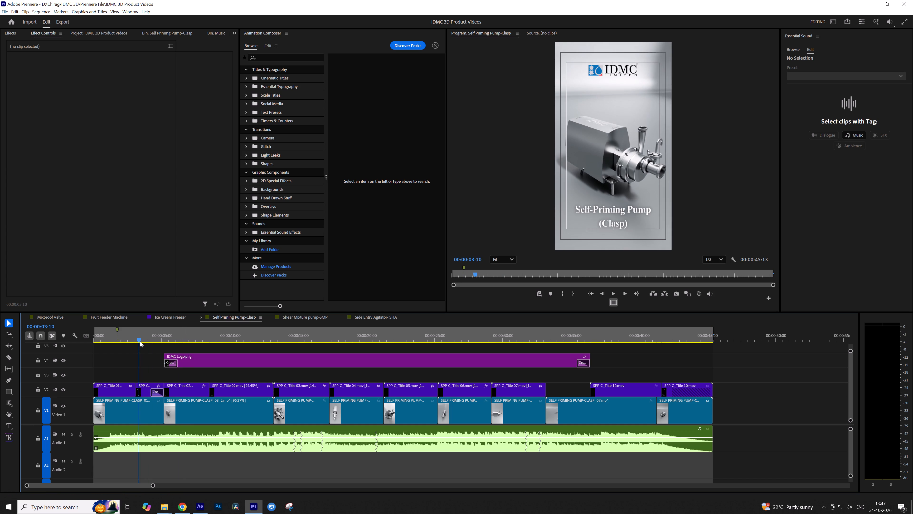
left_click_drag(140, 341, 134, 343)
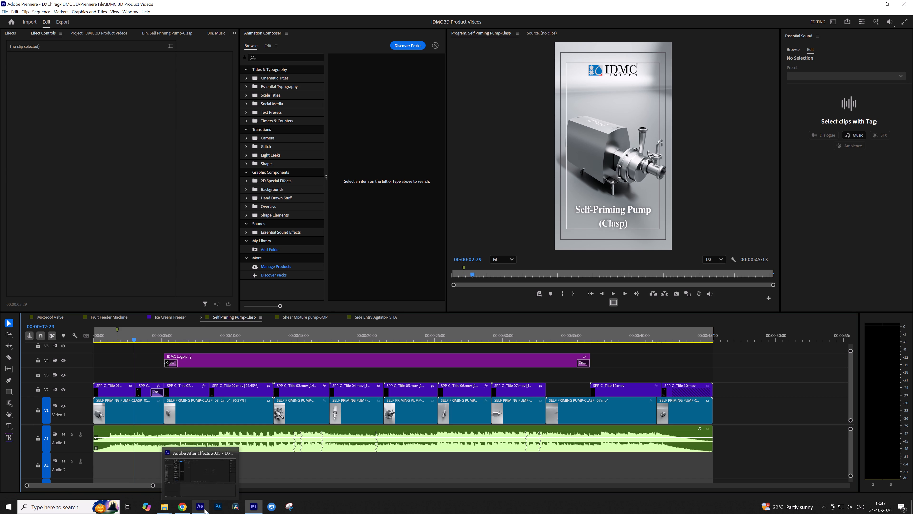
Switch to After Effects, dismiss the font warning, and copy the "Self-Priming Pump" line of the SPP-C_Title 01 text layer.
left_click(204, 509)
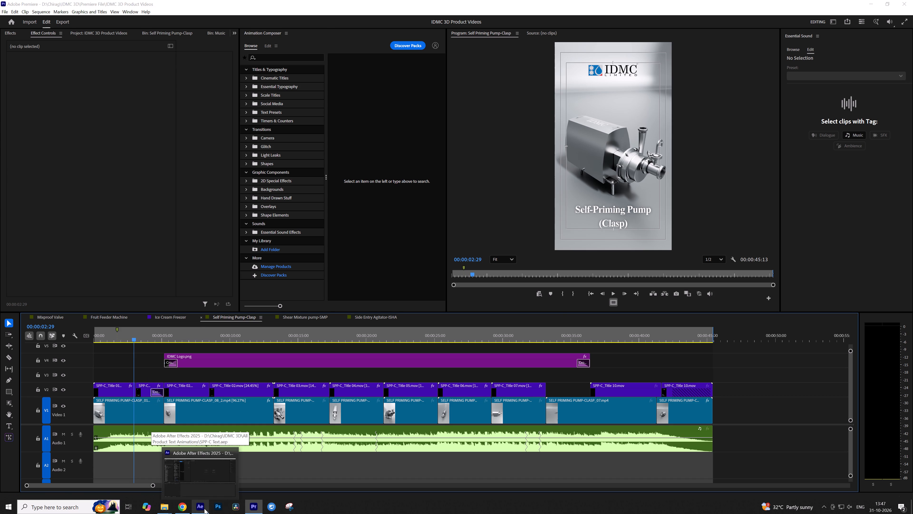
left_click(554, 308)
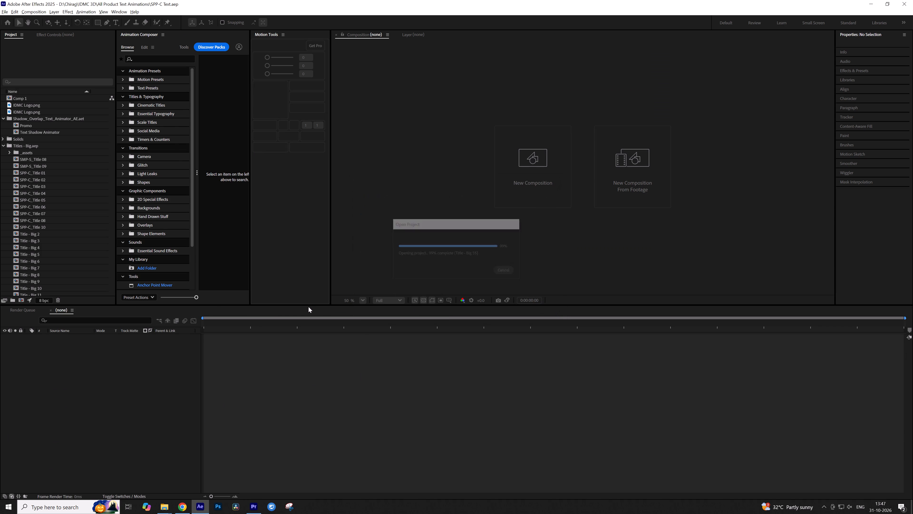
left_click(78, 310)
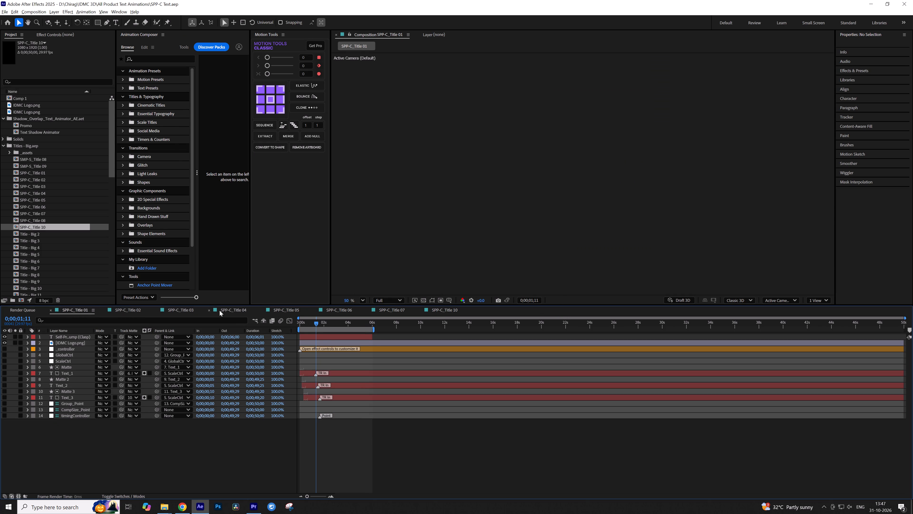
double_click(327, 337)
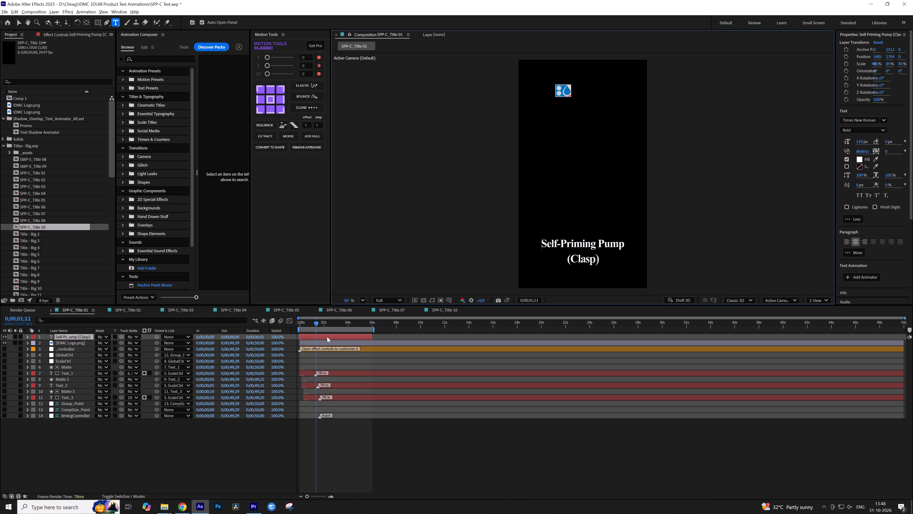
double_click(327, 337)
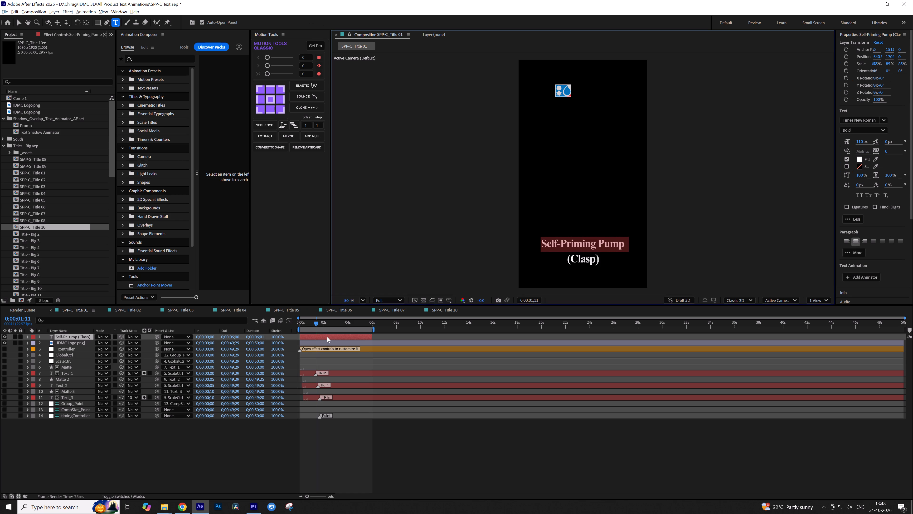
key("ctrl+c")
Open Sticky Notes and paste the copied Self-Priming Pump title text into the blank note.
left_click(71, 502)
key("s")
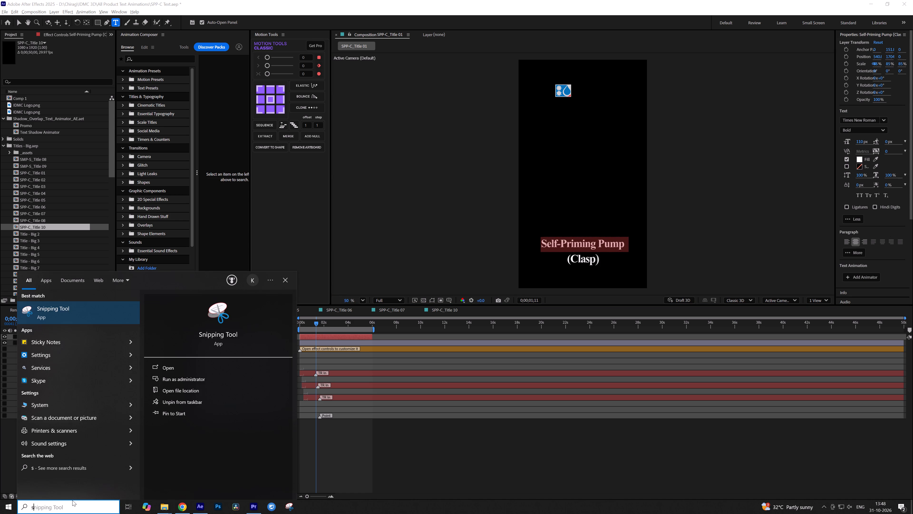
type("ti")
left_click(108, 311)
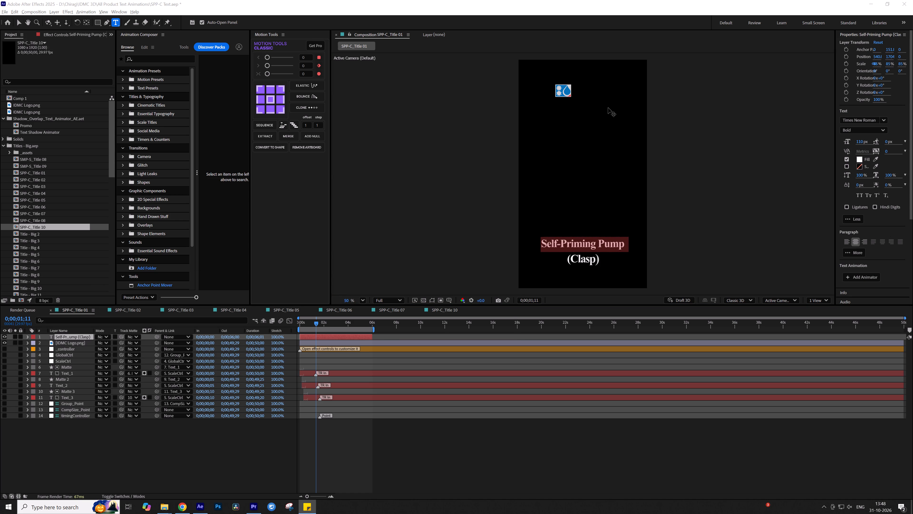
double_click(442, 196)
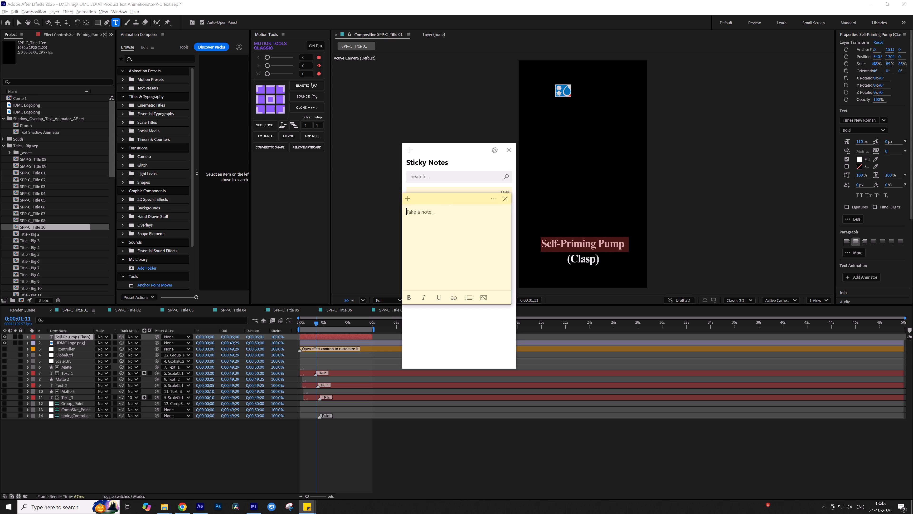
left_click(434, 225)
key("ctrl+v")
Edit "Clasp" in the note's second line to "ClA-SP" and copy the whole note text.
left_click(414, 220)
key("shift+a")
key("minus")
left_click_drag(418, 221, 420, 221)
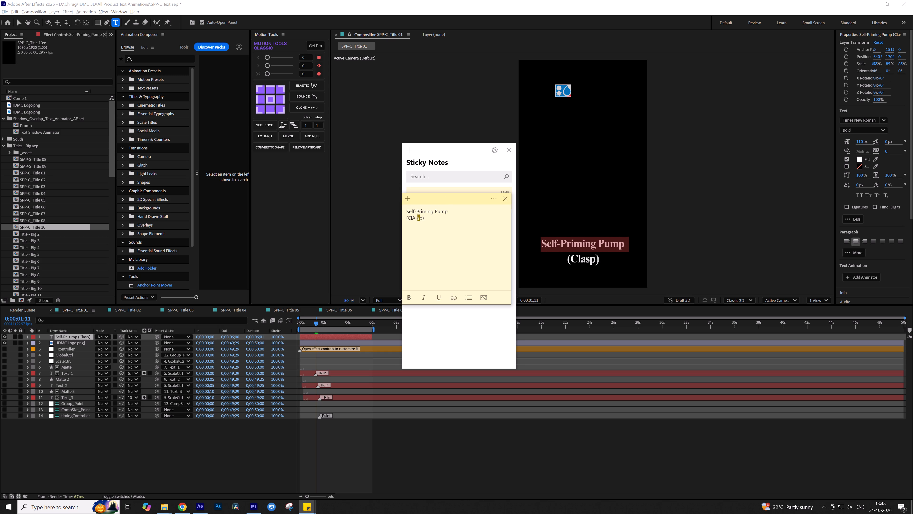
left_click_drag(420, 221, 422, 222)
key("shift+s")
key("shift+p")
key("ctrl+a")
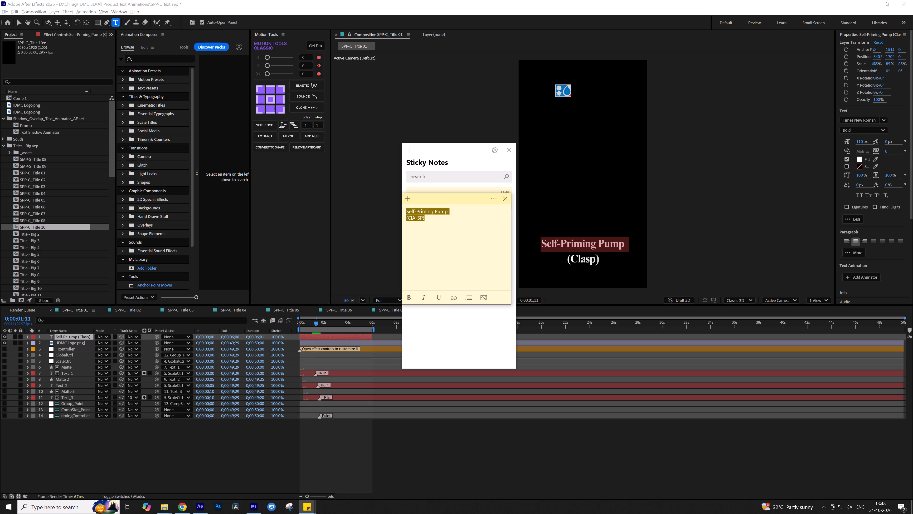
key("ctrl+c")
key("ctrl+c")
key("alt+Tab")
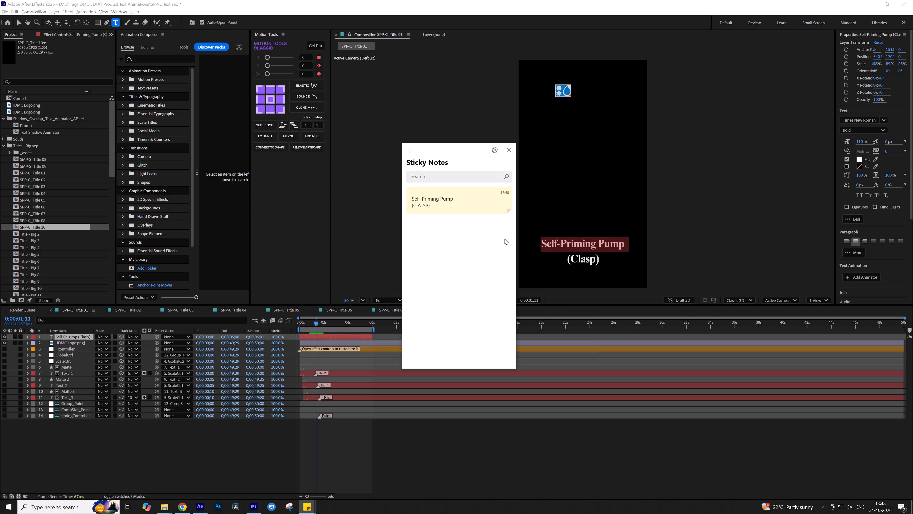
Reopen the note, capitalise the L so its second line reads "(CLA-SP)", and copy the whole text.
left_click(414, 208)
double_click(419, 207)
left_click(412, 219)
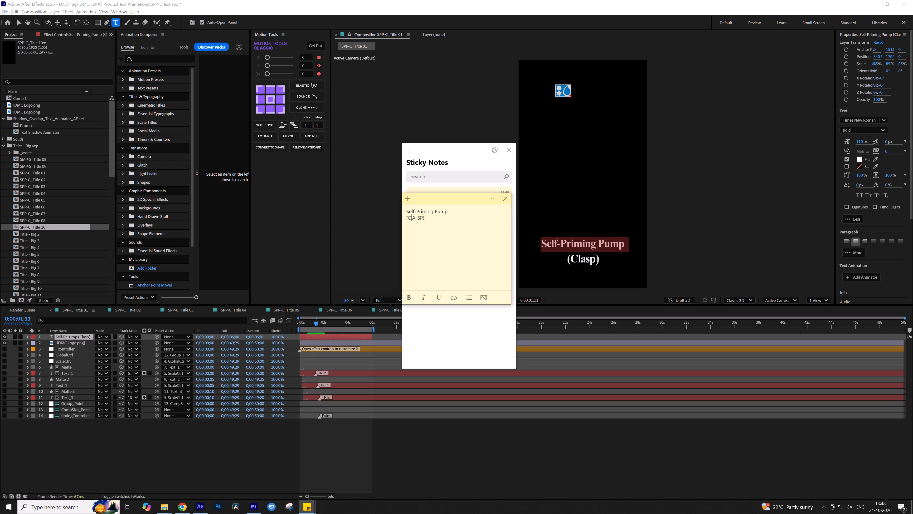
key("shift+l")
left_click_drag(426, 220, 401, 219)
key("ctrl+a")
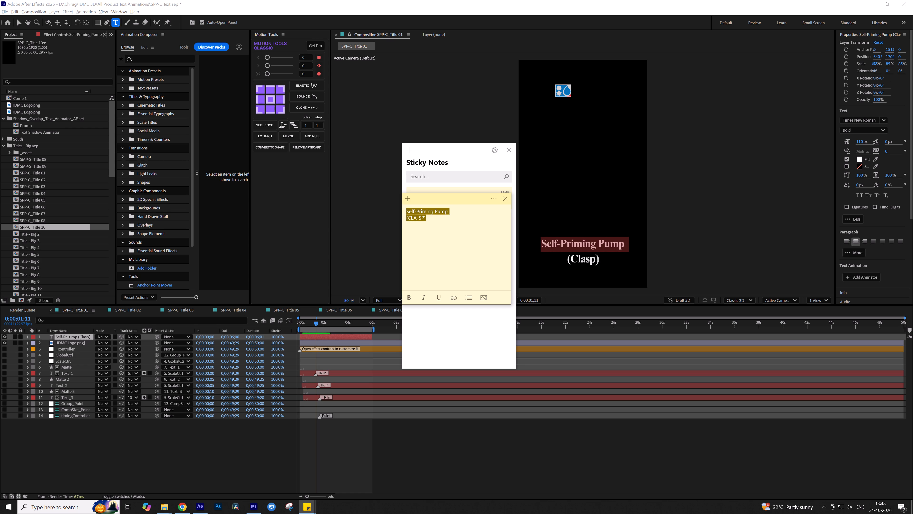
key("ctrl+c")
Switch to After Effects and replace the SPP-C_Title 01 title text with the copied "Self-Priming Pump (CLA-SP)".
key("alt+Tab")
left_click(587, 246)
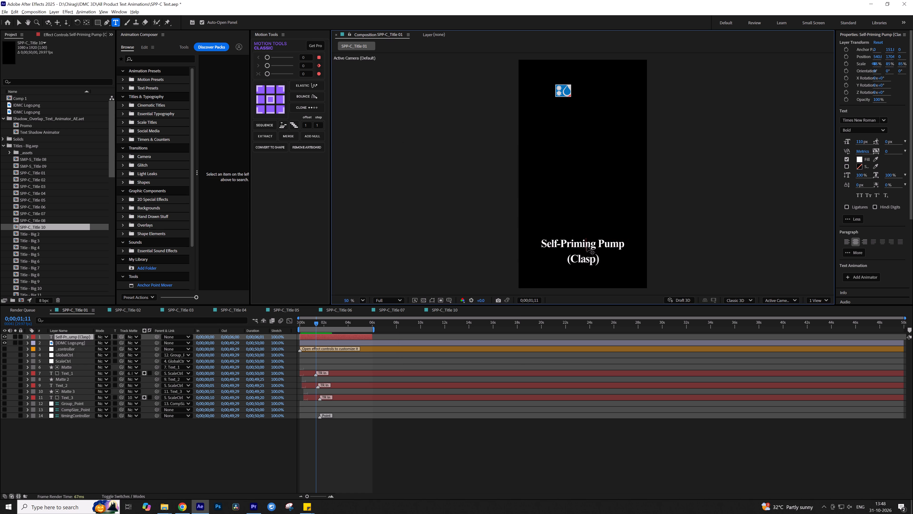
key("ctrl+a")
key("ctrl+v")
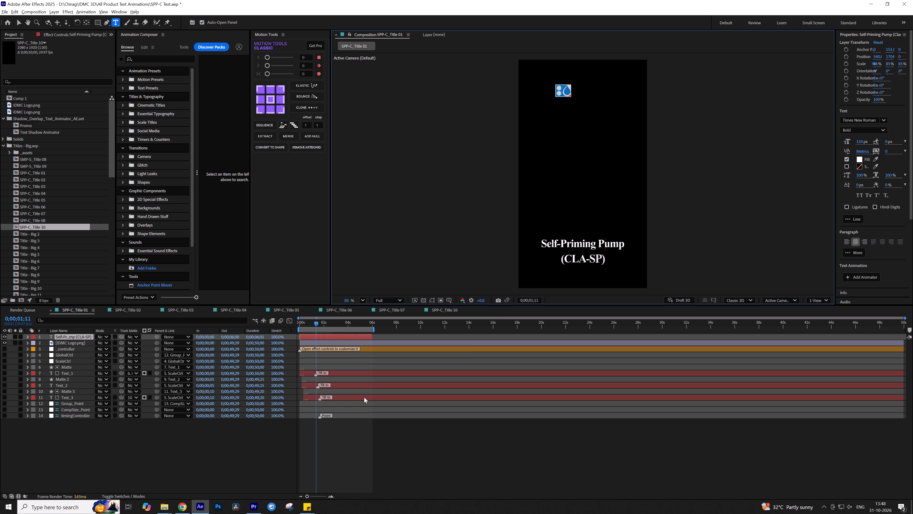
left_click(217, 431)
key("v")
Replace the title text in the SPP-C_Title 10 composition with "Self-Priming Pump (CLA-SP)" and save the project.
left_click(457, 311)
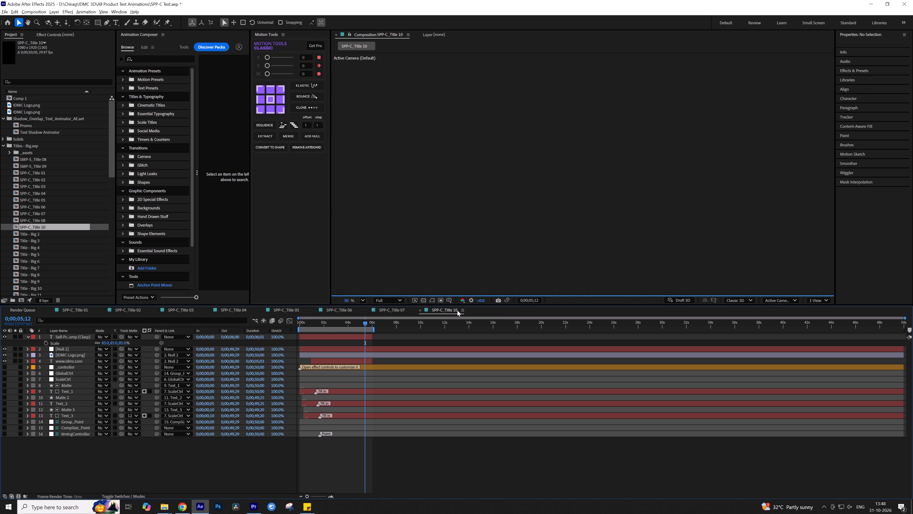
double_click(601, 104)
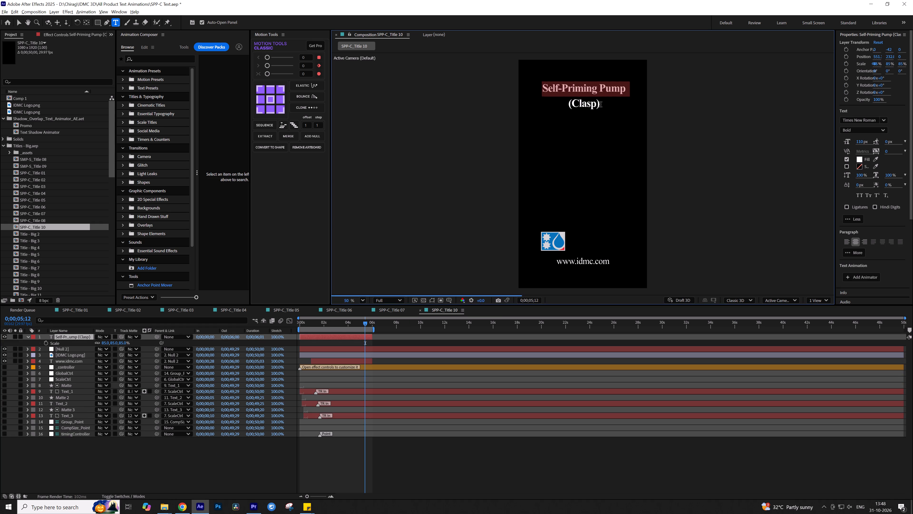
key("ctrl+a")
key("ctrl+v")
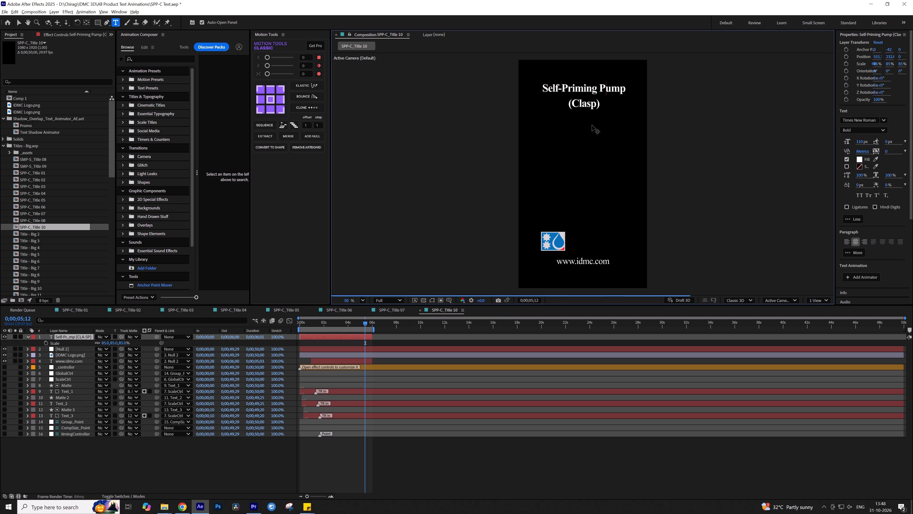
left_click(369, 451)
key("v")
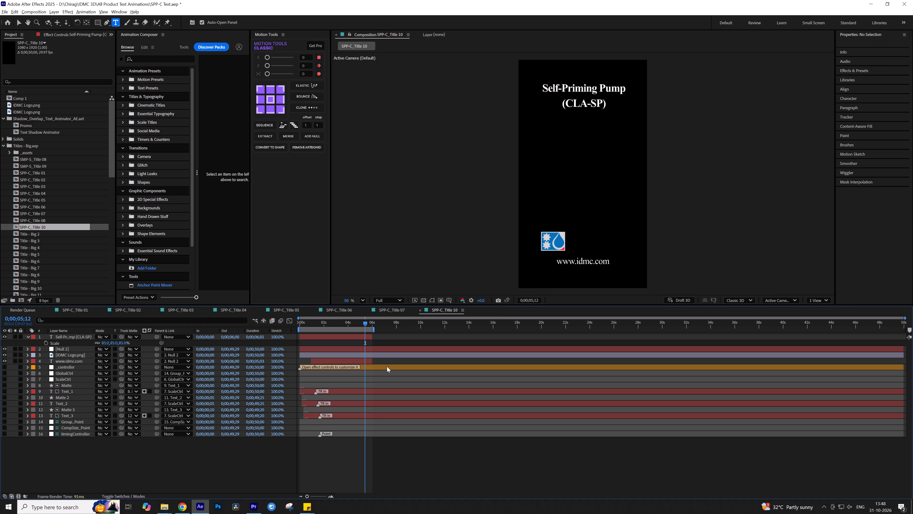
key("ctrl+s")
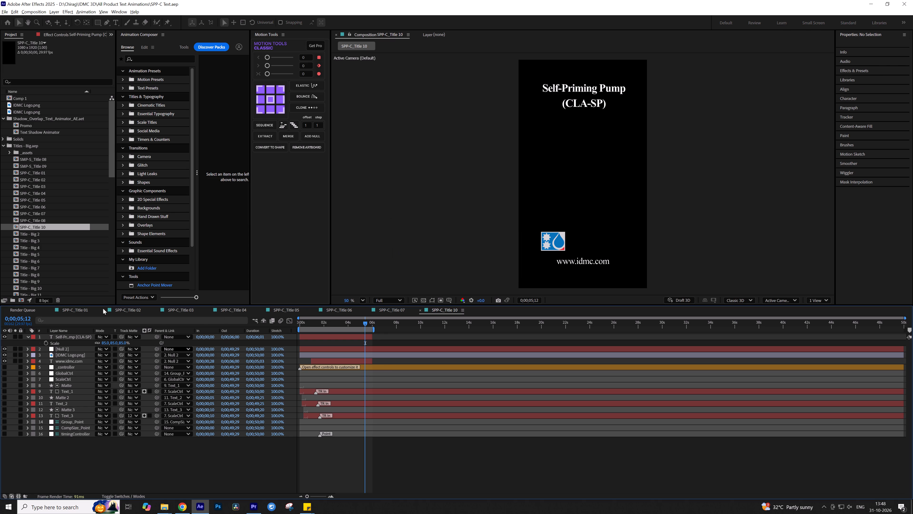
Add SPP-C_Title 01 and SPP-C_Title 10 to the render queue and delete the two finished render items.
left_click(76, 309)
key("ctrl+m")
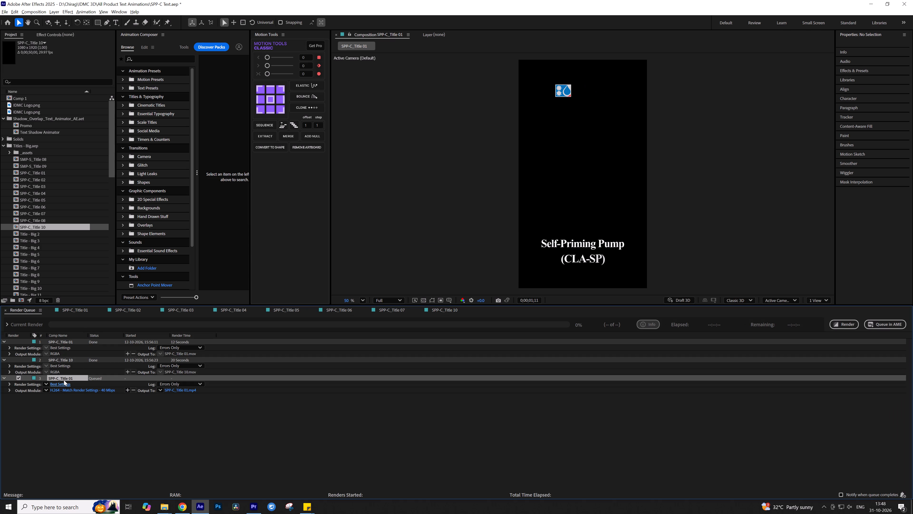
key("ctrl+a")
left_click(65, 378, "ctrl")
key("Delete")
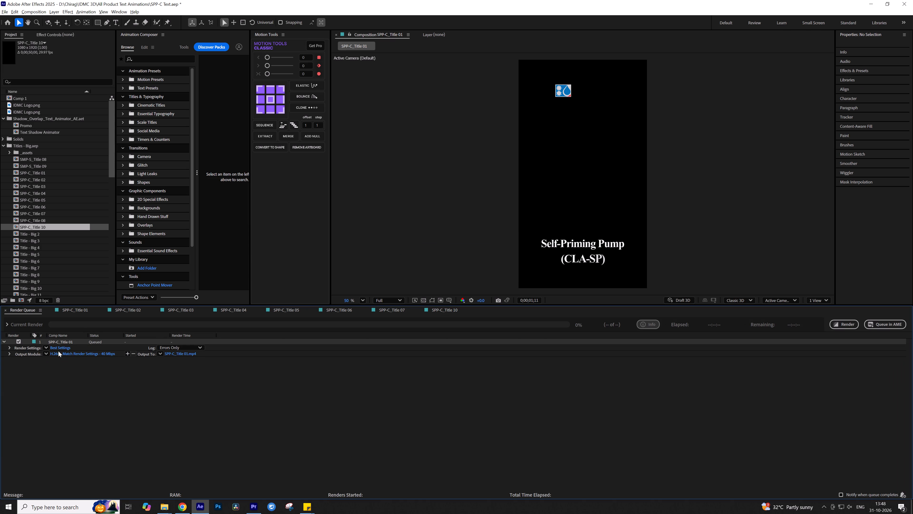
left_click(448, 313)
key("ctrl+m")
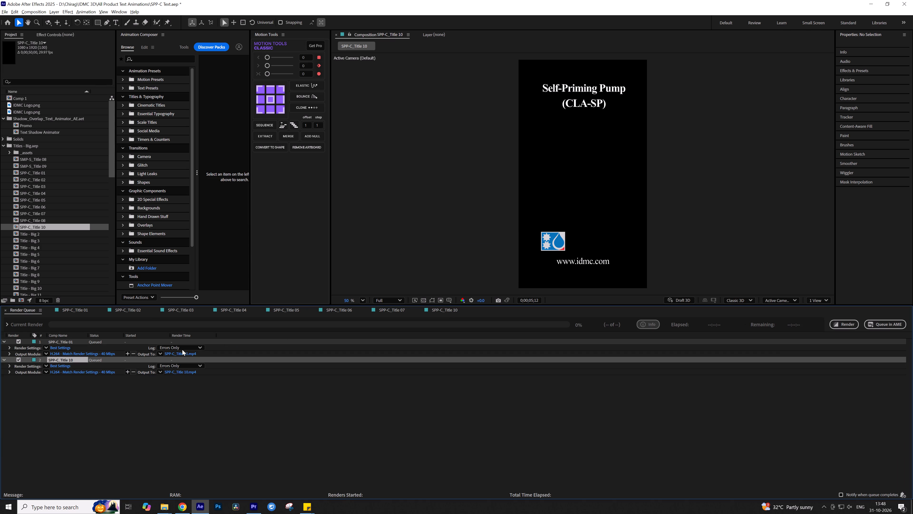
Open the SPP-C_Title 02 composition, switch to Premiere, and review the matching "Casing Replacement" section of the Self Priming Pump-Clasp sequence.
left_click(133, 310)
left_click(356, 458)
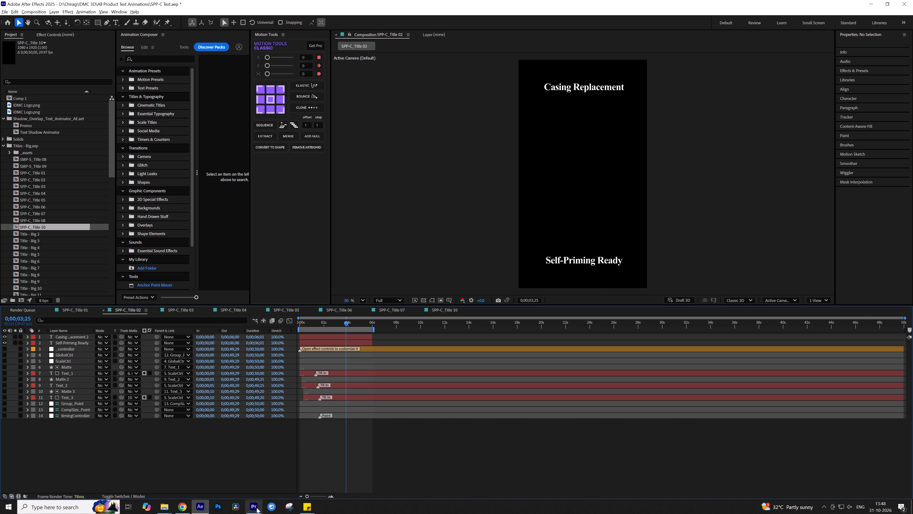
left_click(257, 508)
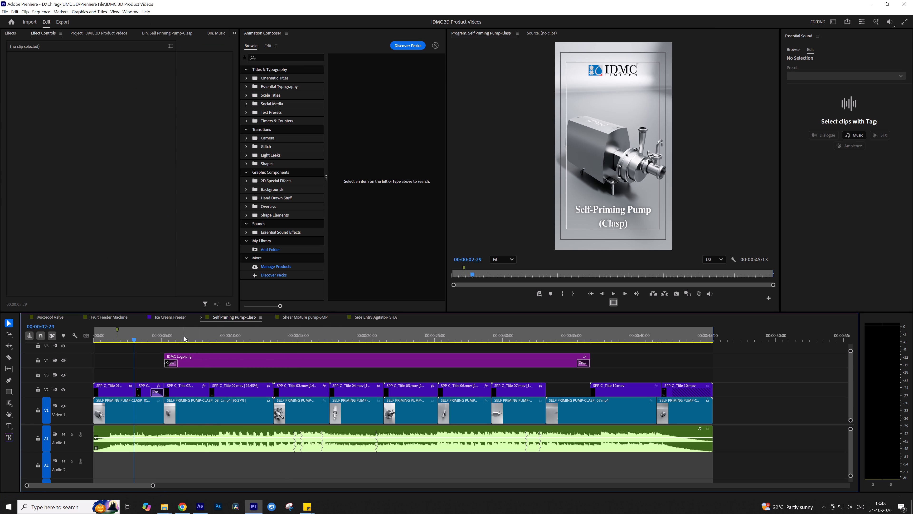
left_click_drag(185, 333, 200, 342)
left_click_drag(200, 342, 189, 344)
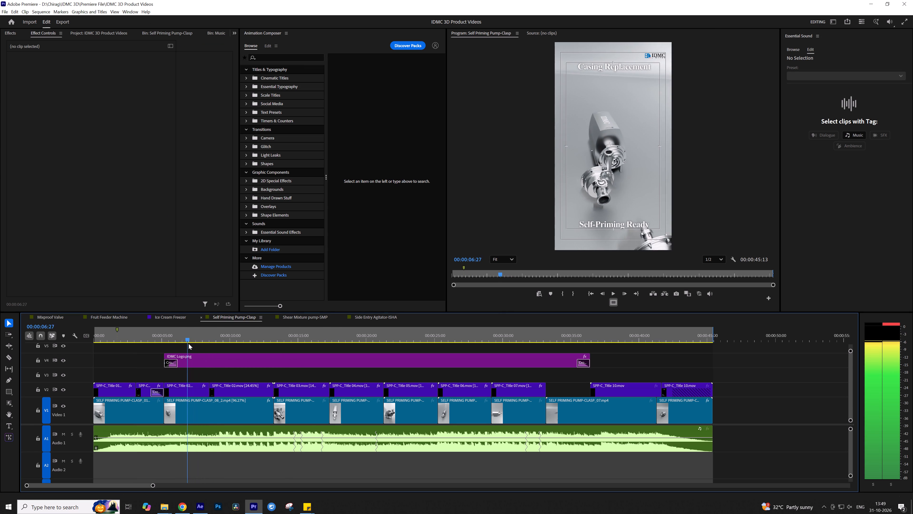
left_click_drag(189, 344, 181, 345)
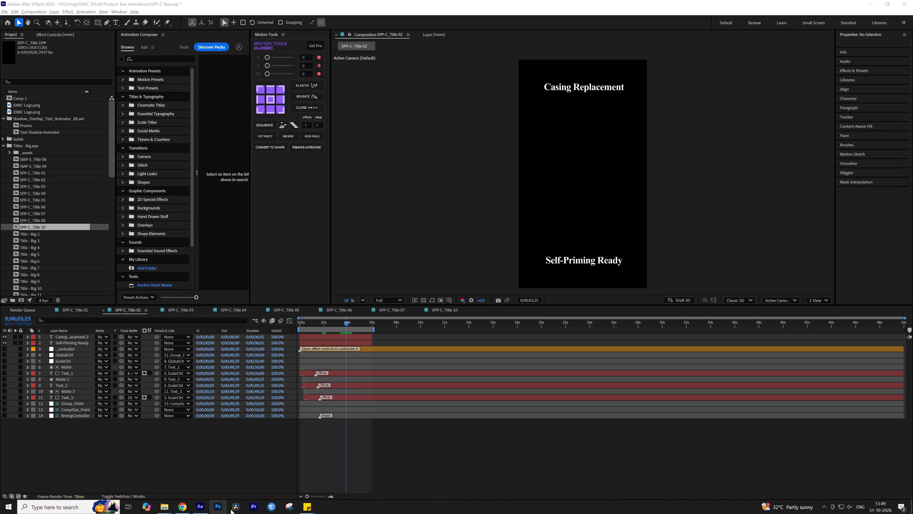
Relaunch Premiere and reopen the IDMC 3D Product Videos project.
left_click(253, 509)
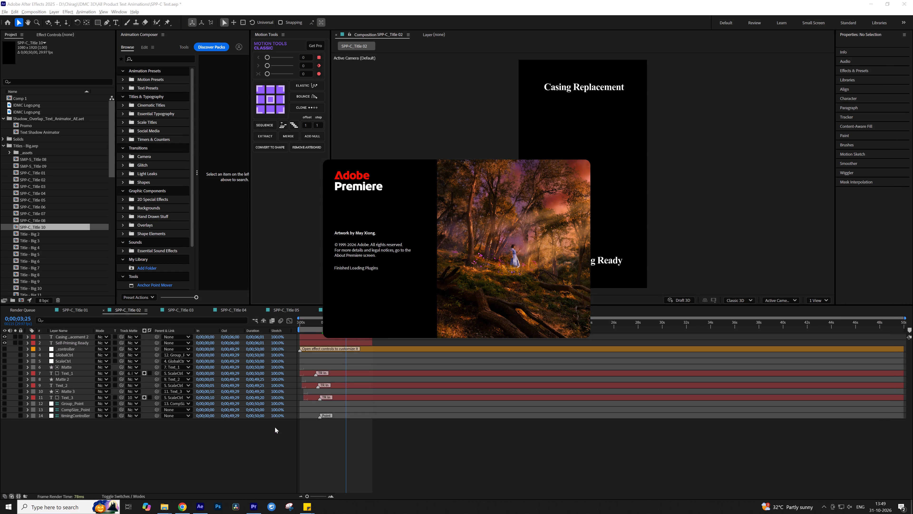
left_click(510, 449)
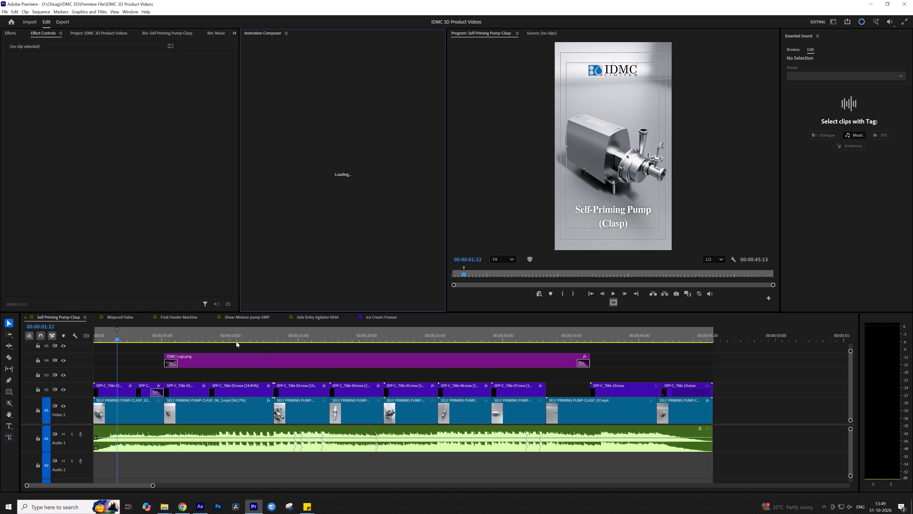
Examine the "Casing Replacement" and "Self-Priming Ready" titles frame by frame around 6 seconds in the Self Priming Pump-Clasp sequence.
left_click_drag(123, 335, 176, 339)
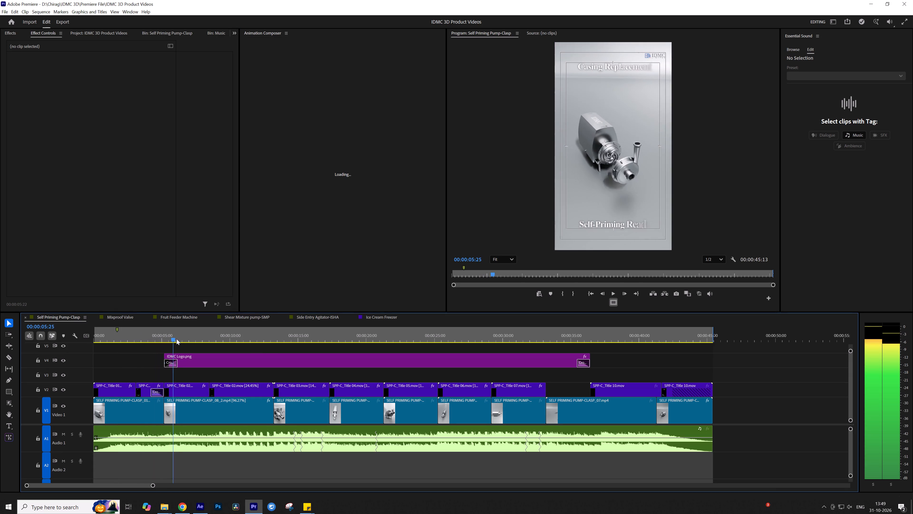
left_click_drag(176, 339, 177, 341)
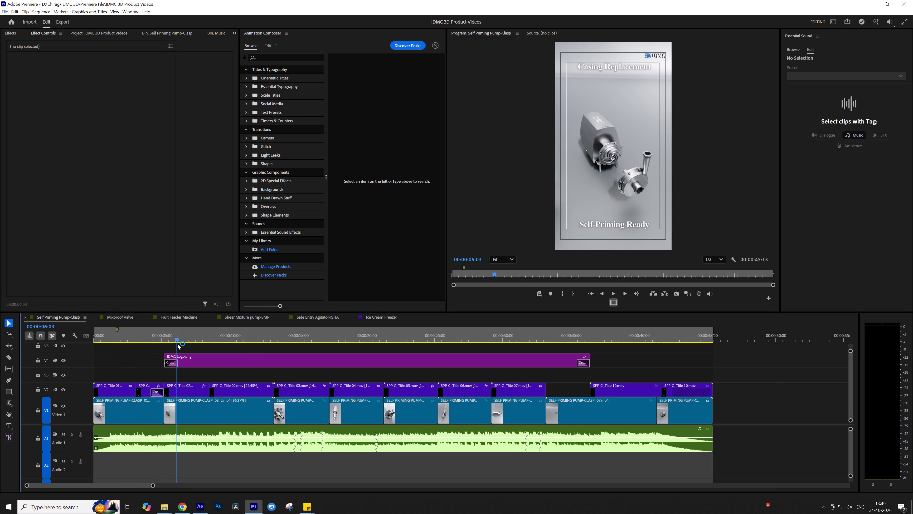
key("Left")
key("Left")
key("Left")
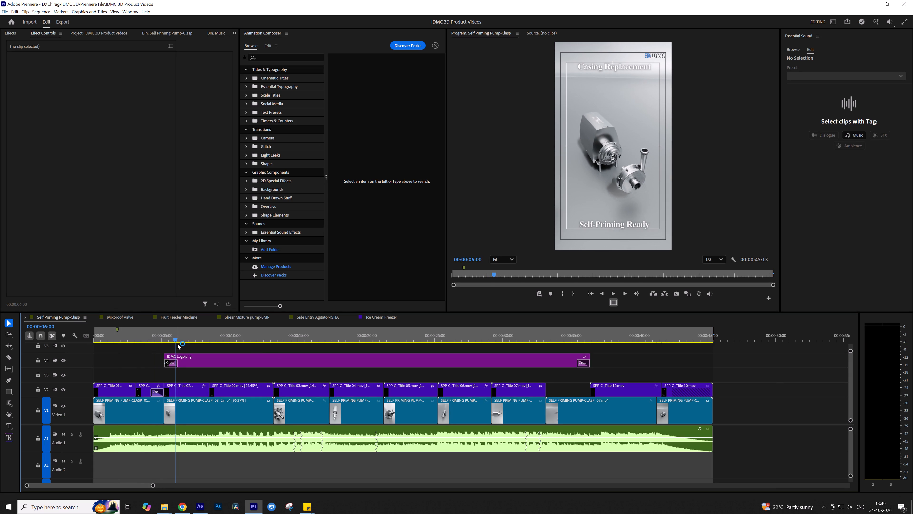
key("Left")
key("Left")
key("Left")
key("Right")
key("Right")
key("Right")
key("Right")
key("Right")
key("Right")
key("Right")
key("Right")
key("Right")
key("Right")
key("Right")
key("Right")
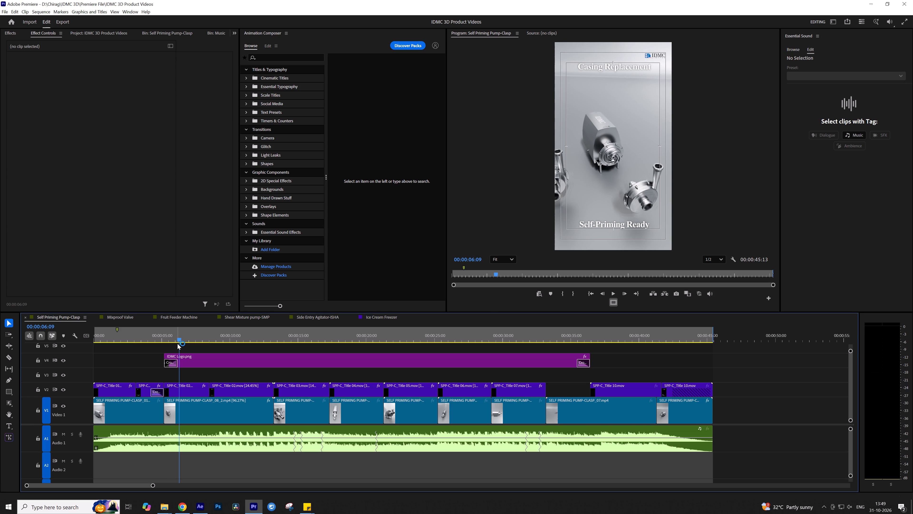
key("Right")
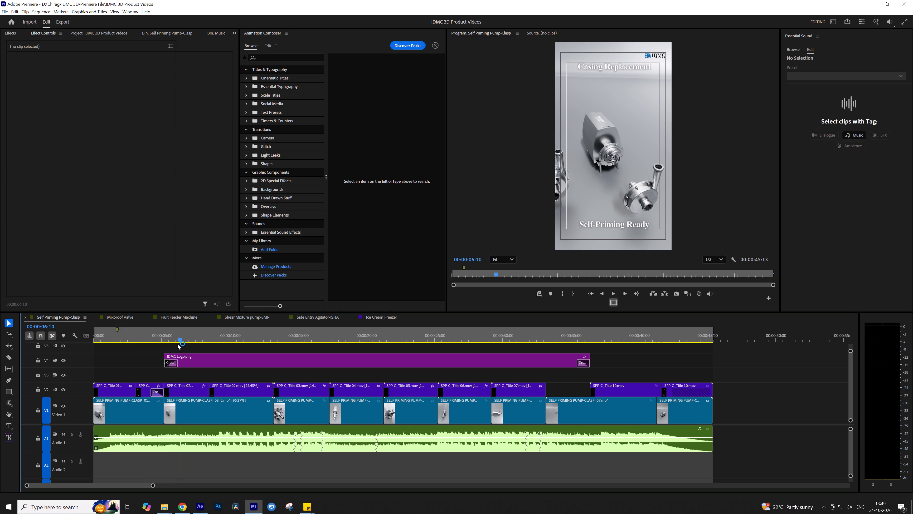
key("Right")
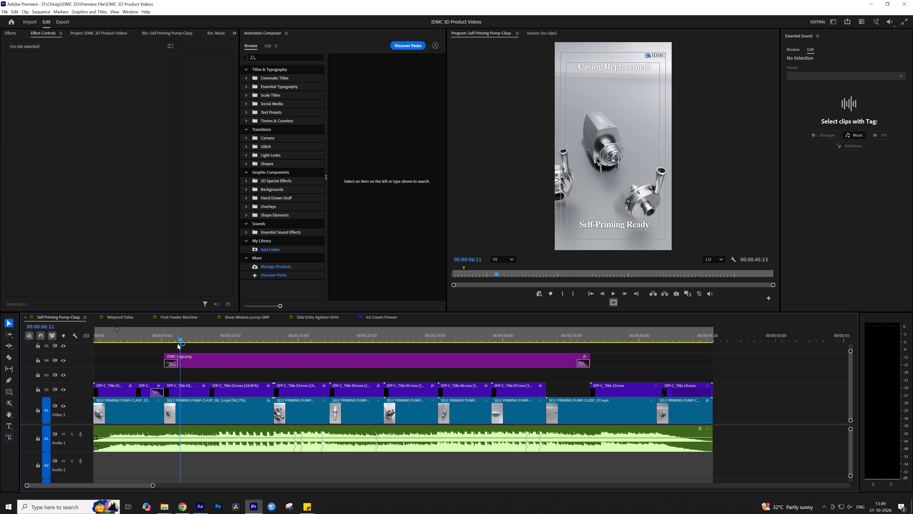
key("Right")
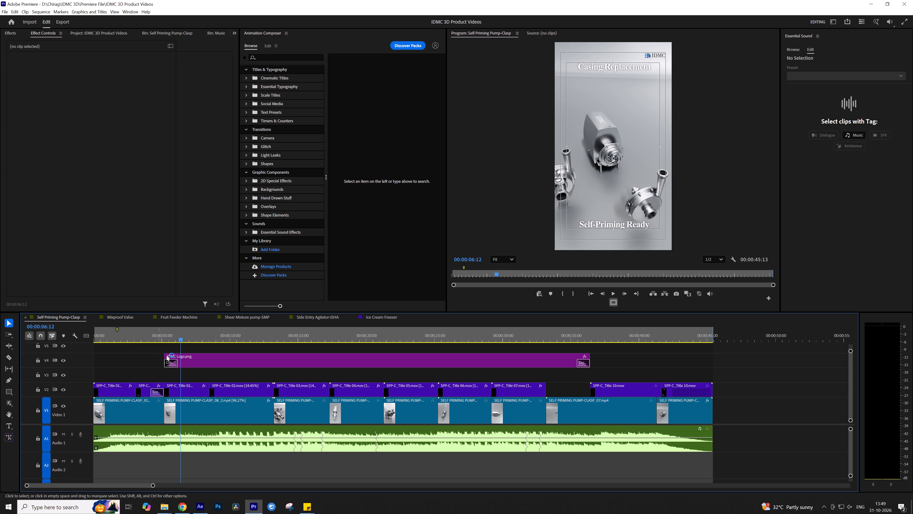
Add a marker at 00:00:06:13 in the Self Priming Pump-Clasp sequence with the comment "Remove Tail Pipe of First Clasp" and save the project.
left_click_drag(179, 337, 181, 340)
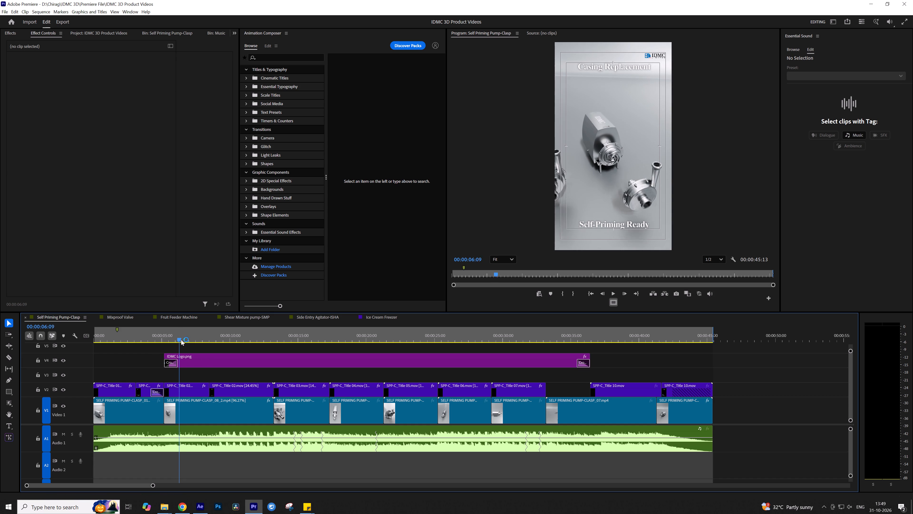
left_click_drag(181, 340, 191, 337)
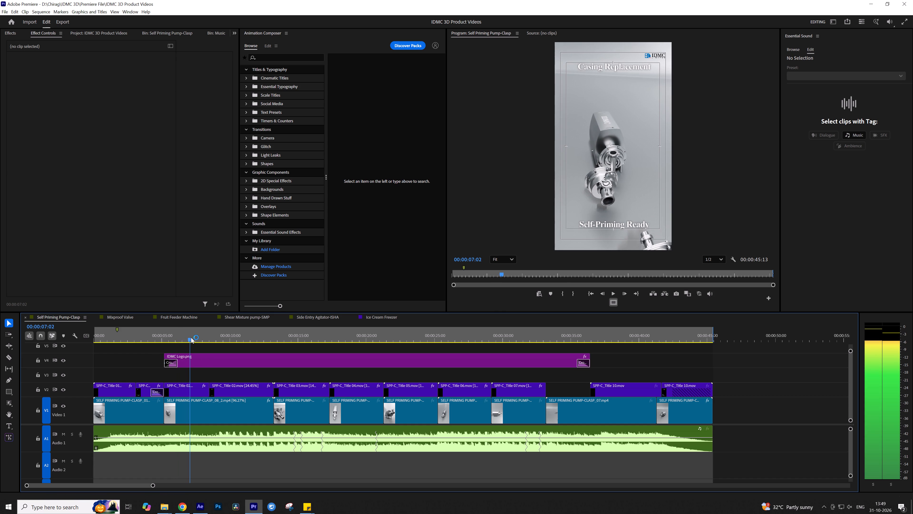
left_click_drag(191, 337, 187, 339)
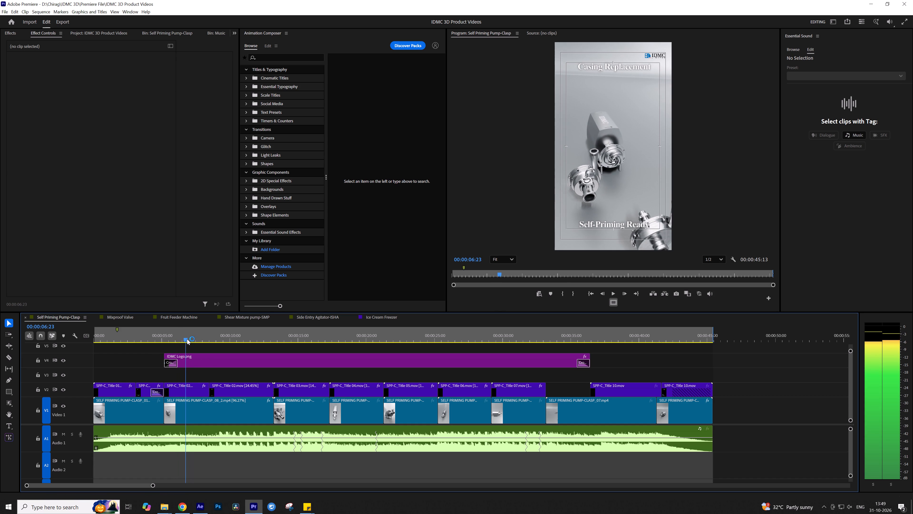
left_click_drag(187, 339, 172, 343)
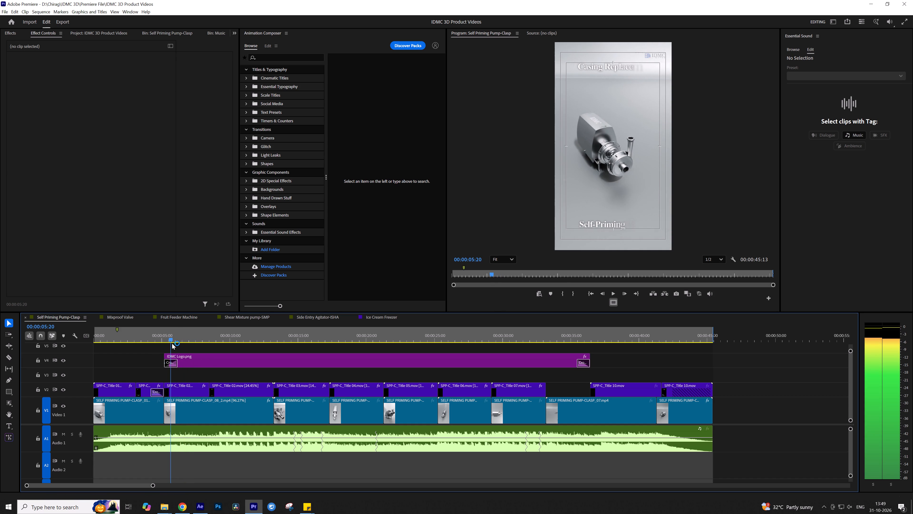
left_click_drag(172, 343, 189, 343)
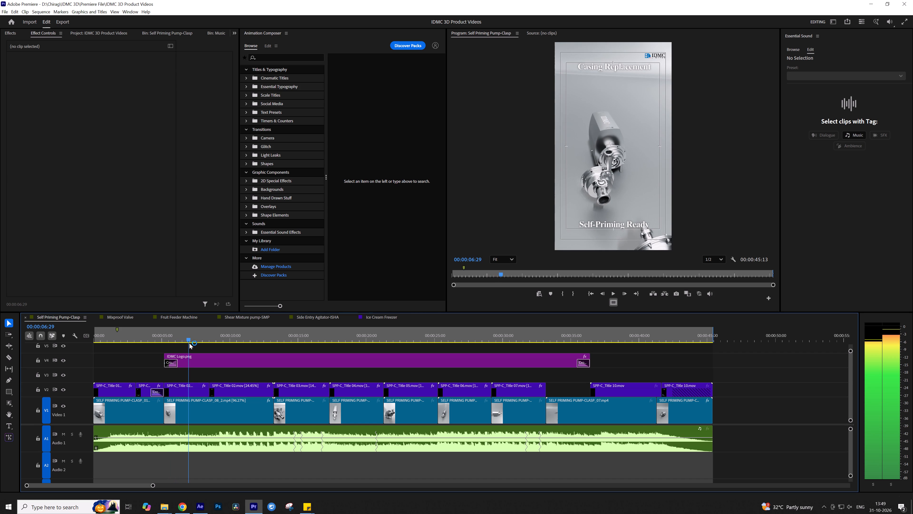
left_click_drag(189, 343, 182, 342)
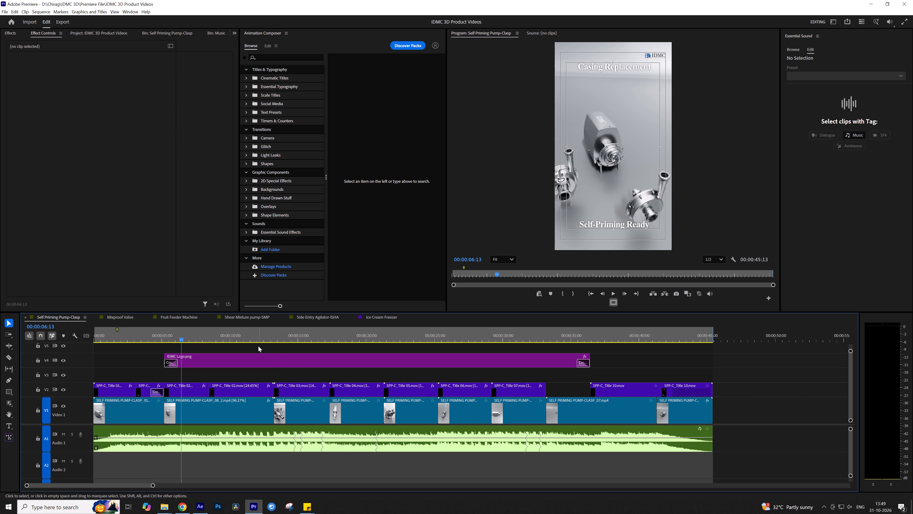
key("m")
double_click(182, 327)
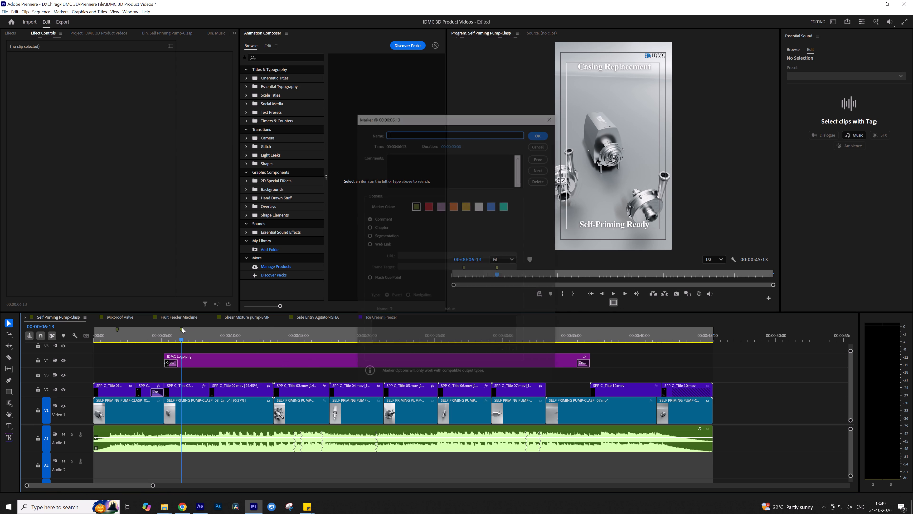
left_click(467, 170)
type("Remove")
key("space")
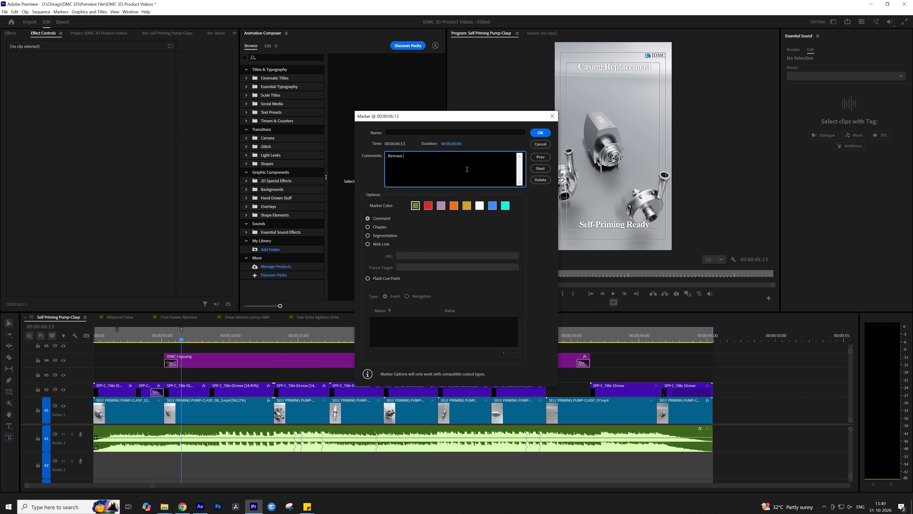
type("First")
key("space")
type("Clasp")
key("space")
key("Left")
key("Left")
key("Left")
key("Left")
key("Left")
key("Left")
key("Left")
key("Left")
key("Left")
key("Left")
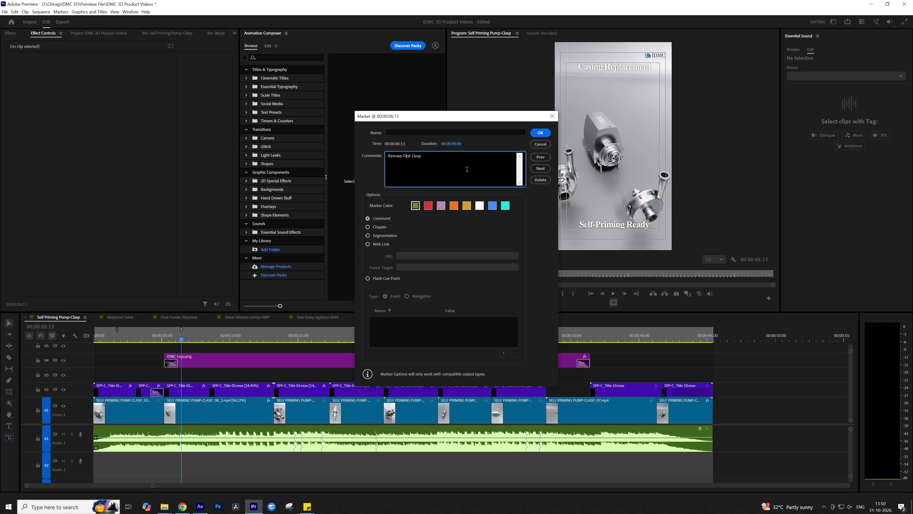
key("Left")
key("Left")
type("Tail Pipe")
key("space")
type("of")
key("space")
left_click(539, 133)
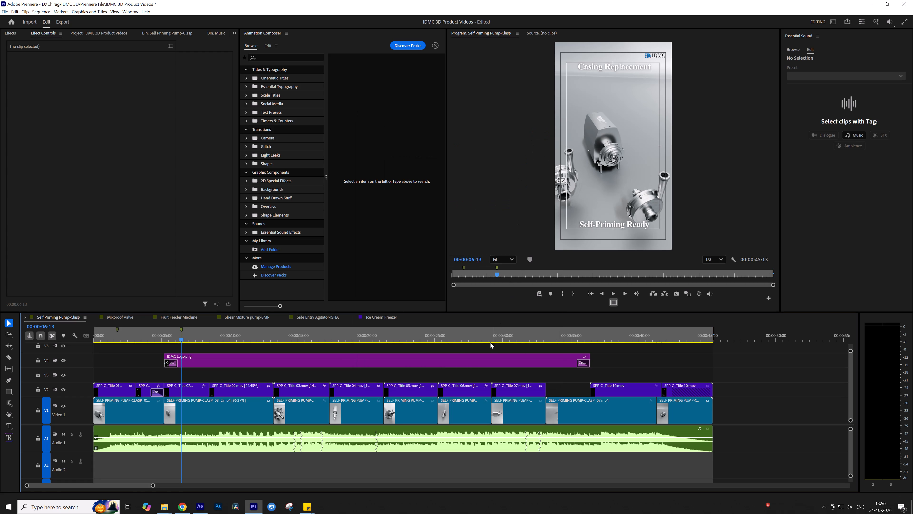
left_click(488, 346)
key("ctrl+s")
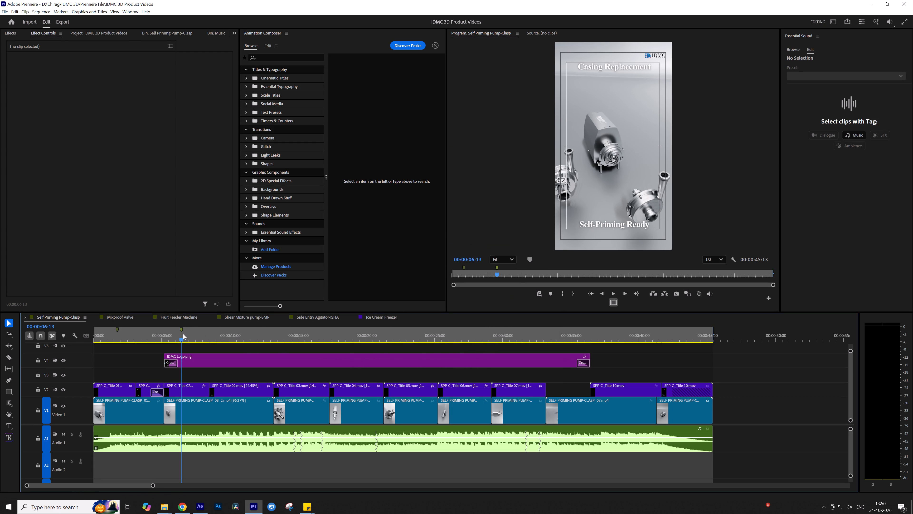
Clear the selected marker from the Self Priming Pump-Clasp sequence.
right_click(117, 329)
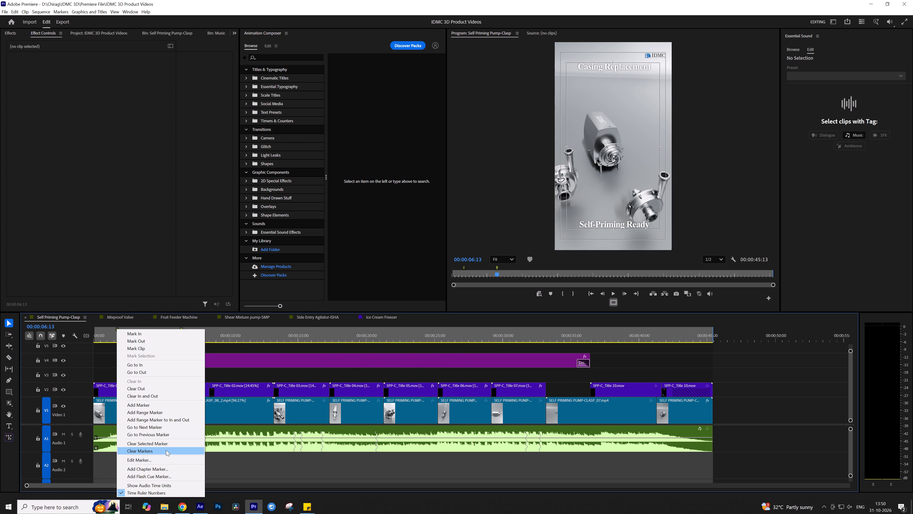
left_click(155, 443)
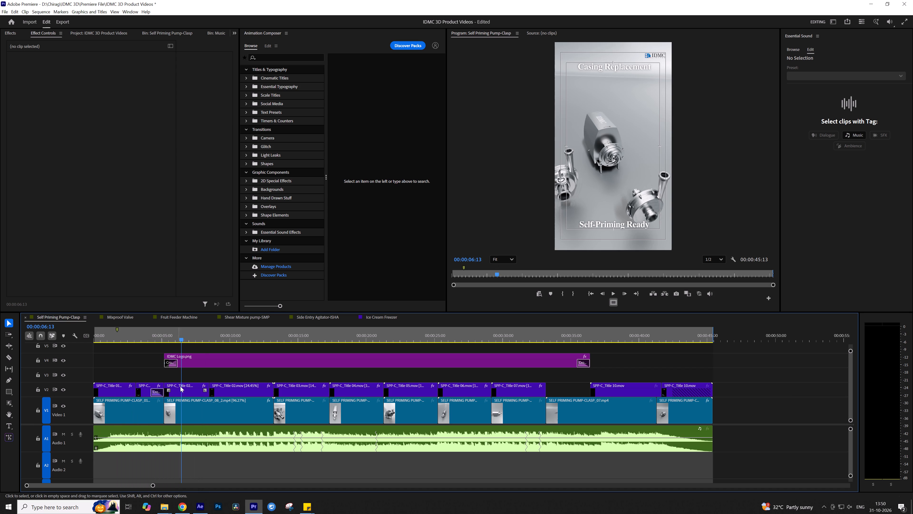
Open the sequence marker at 00:00:01:22 to check its comment, and close it without changes.
left_click(118, 331)
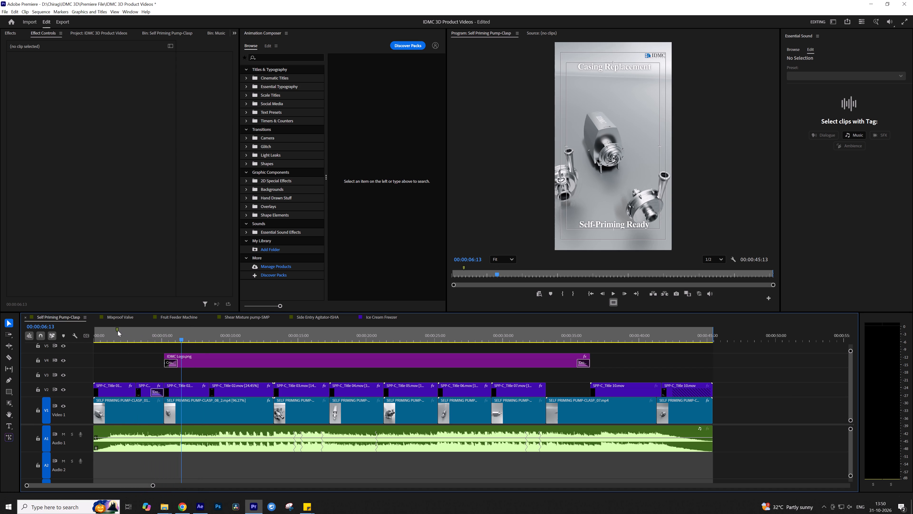
double_click(118, 331)
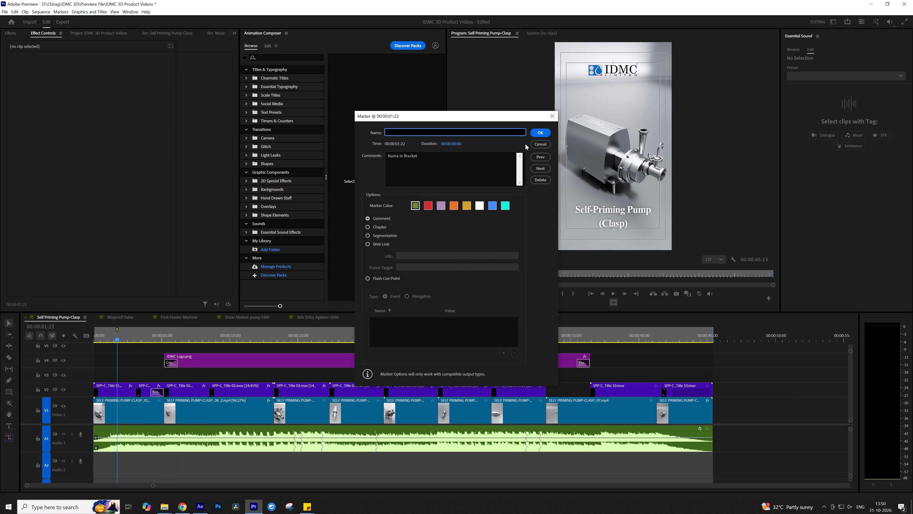
left_click(536, 149)
left_click(537, 147)
Add a marker at 00:00:06:16 with the comment "Remove Tail pipe of first clasp" and save the project.
left_click(182, 334)
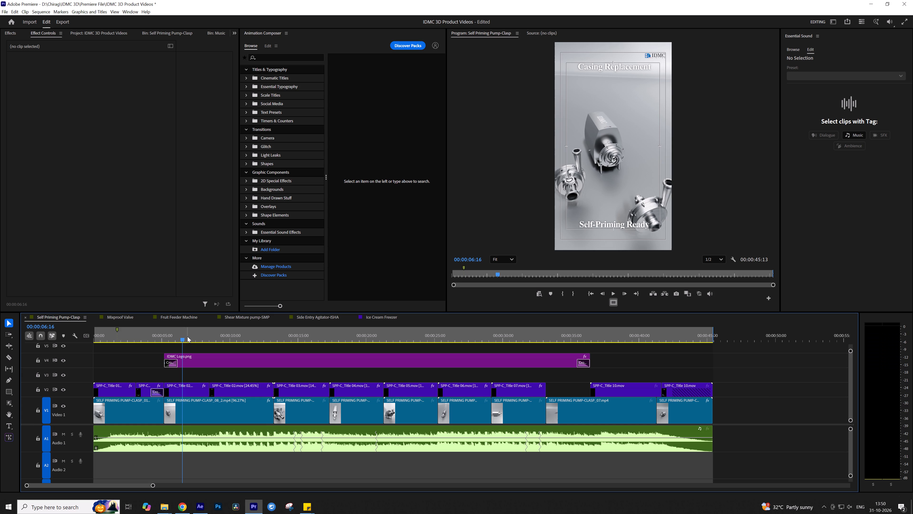
key("m")
double_click(183, 331)
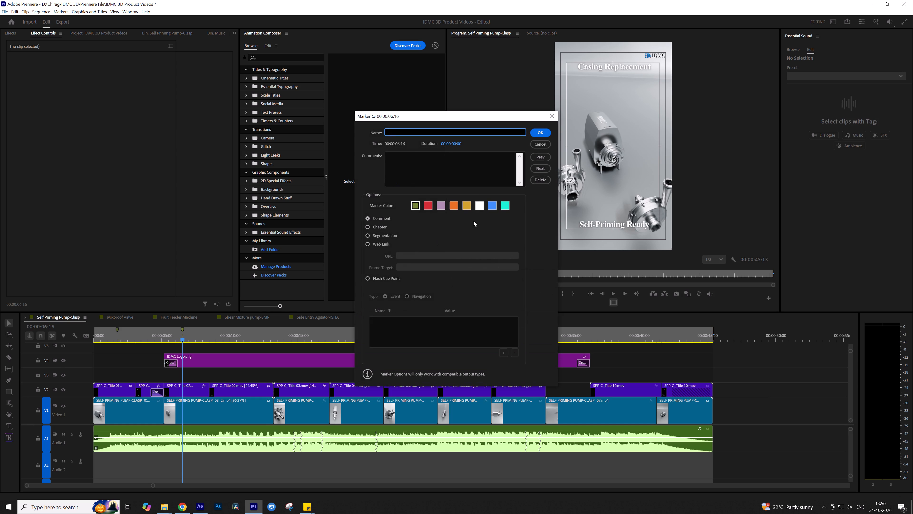
left_click(445, 170)
type("Remove")
key("space")
type("Tails")
key("space")
key("BackSpace")
key("BackSpace")
key("space")
type("pipe of")
key("space")
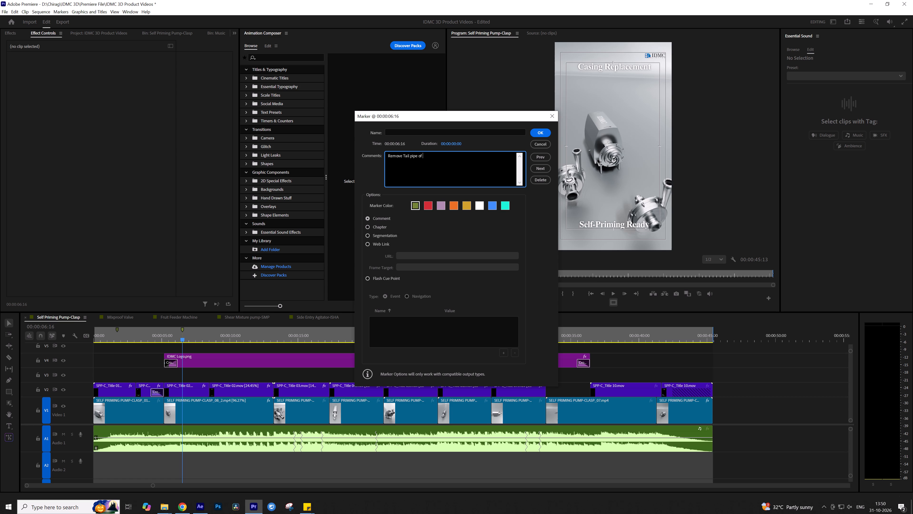
type("first clasp")
key("Return")
left_click(536, 131)
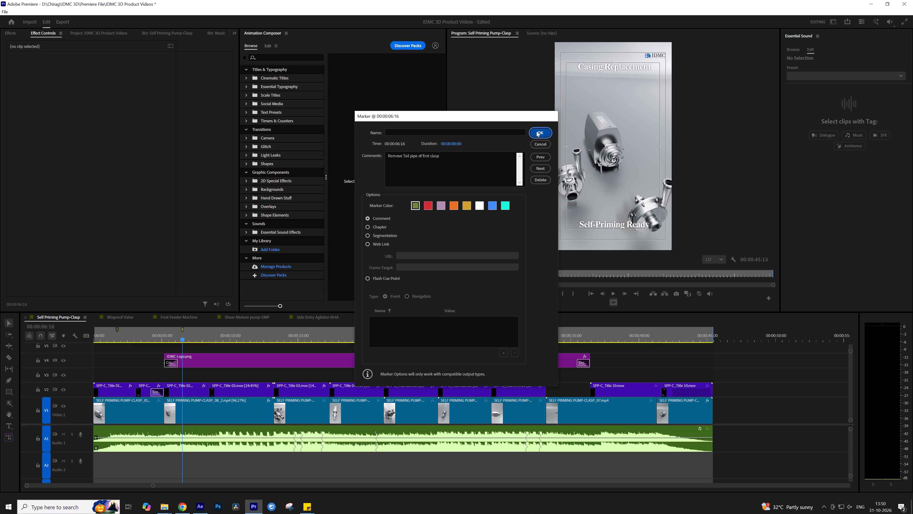
key("ctrl+s")
left_click(337, 350)
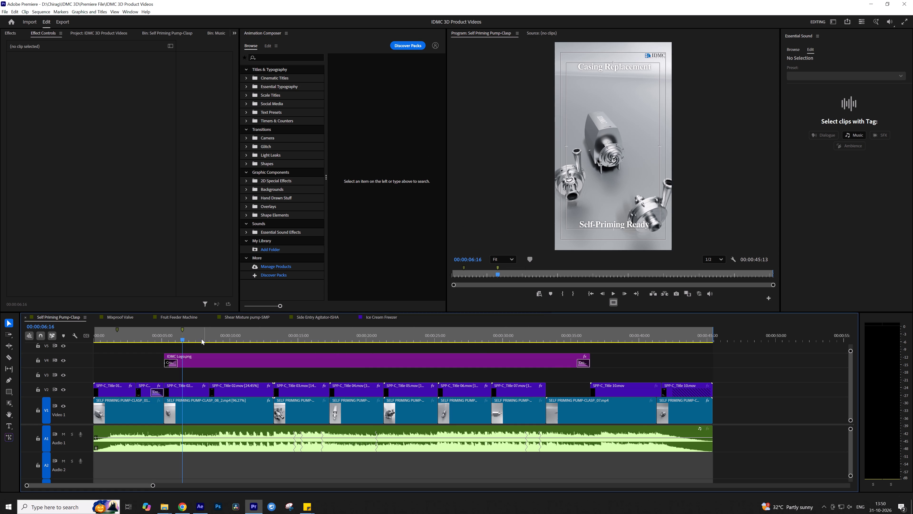
Review the rest of the Self Priming Pump-Clasp sequence, focusing on the "Easy Maintenance" section, the untitled pump assembly shot and the closing title.
left_click_drag(185, 340, 247, 341)
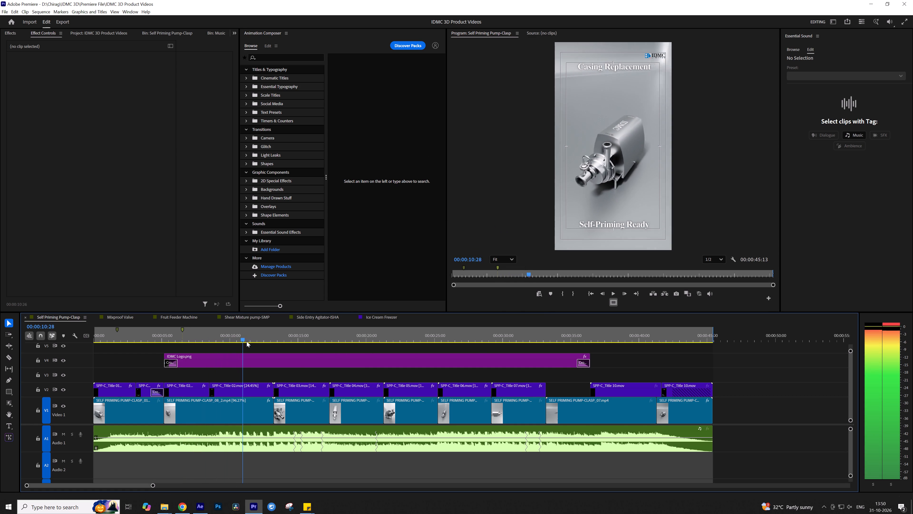
left_click_drag(247, 341, 477, 346)
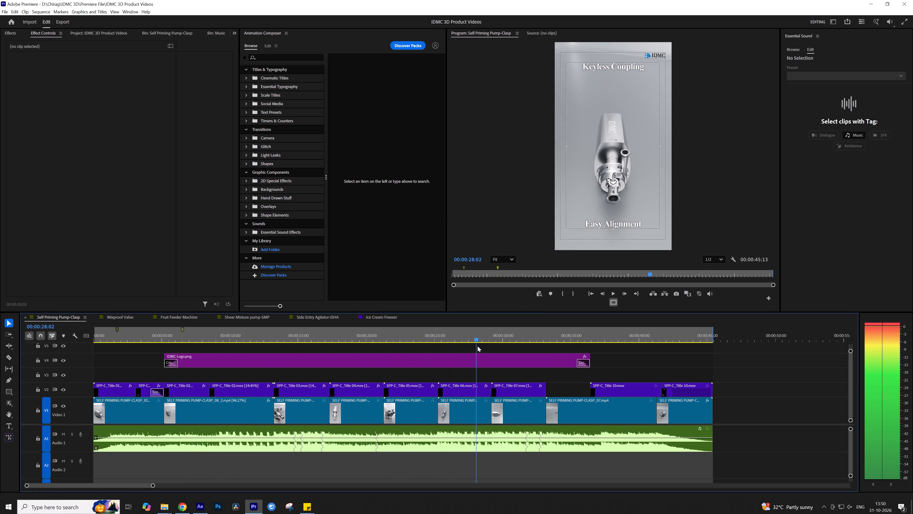
left_click_drag(477, 346, 517, 347)
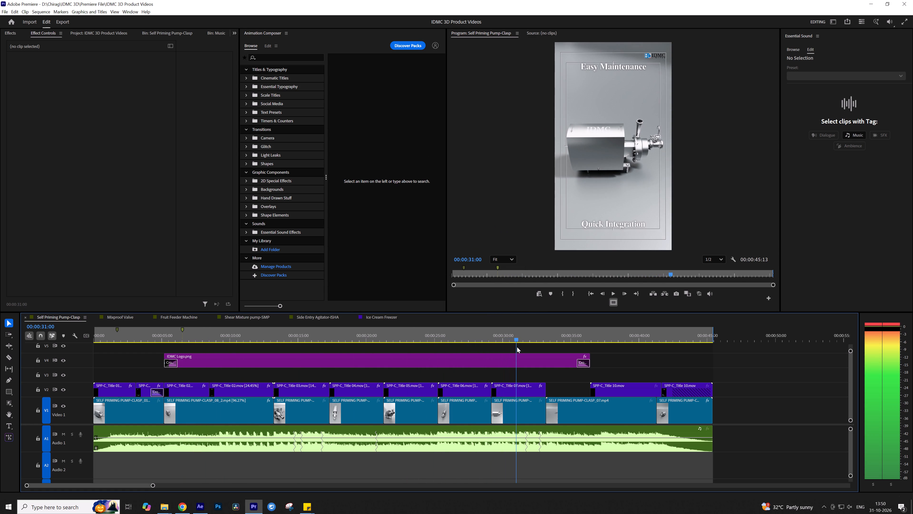
left_click_drag(517, 347, 521, 347)
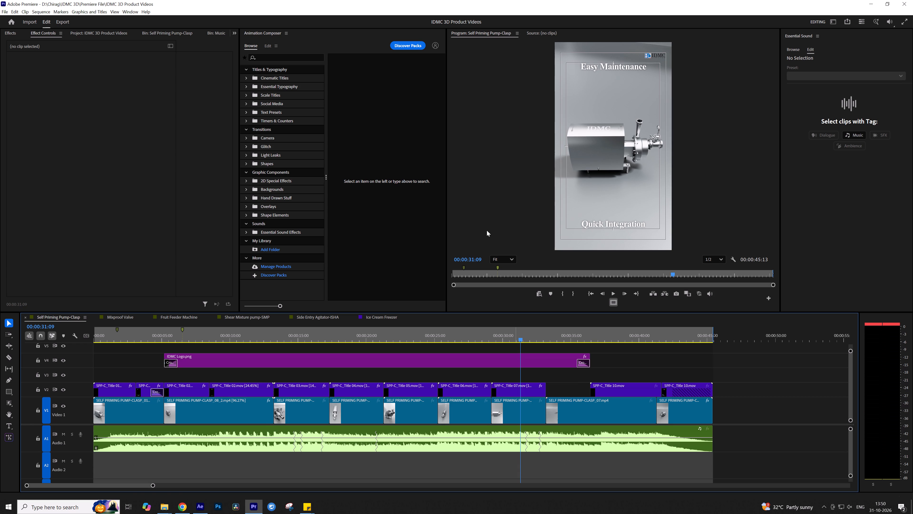
left_click_drag(631, 336, 636, 335)
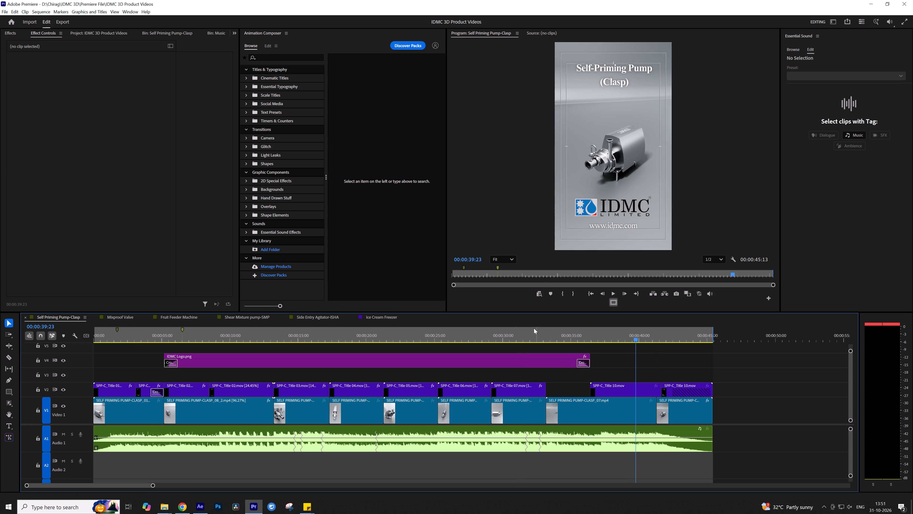
left_click_drag(534, 328, 543, 333)
left_click_drag(540, 333, 578, 339)
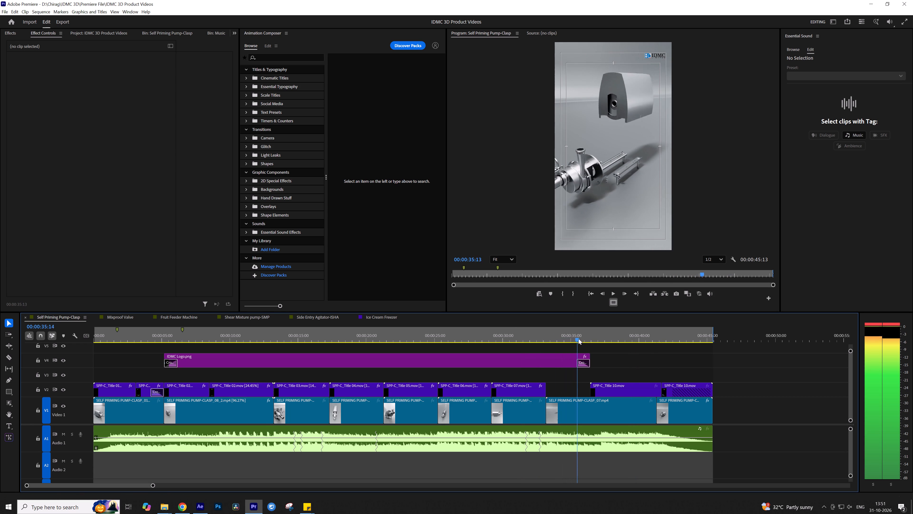
left_click_drag(578, 339, 579, 341)
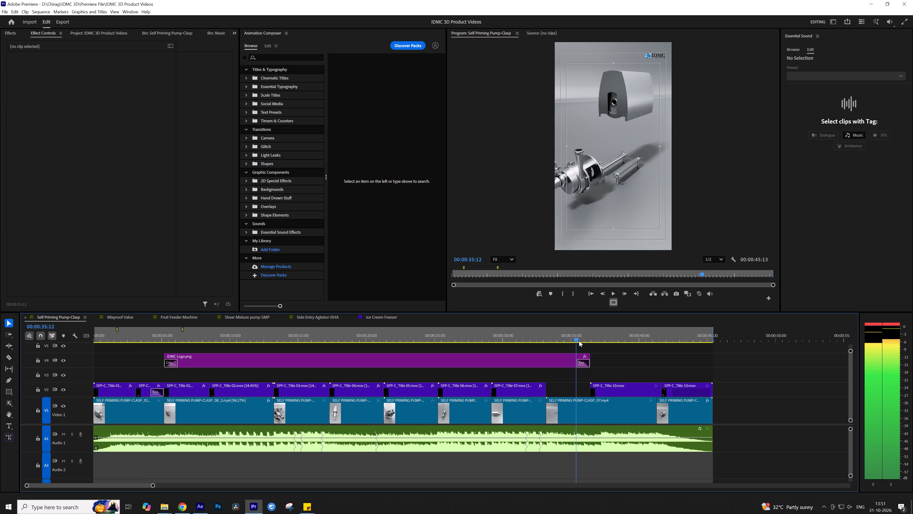
left_click_drag(579, 341, 615, 348)
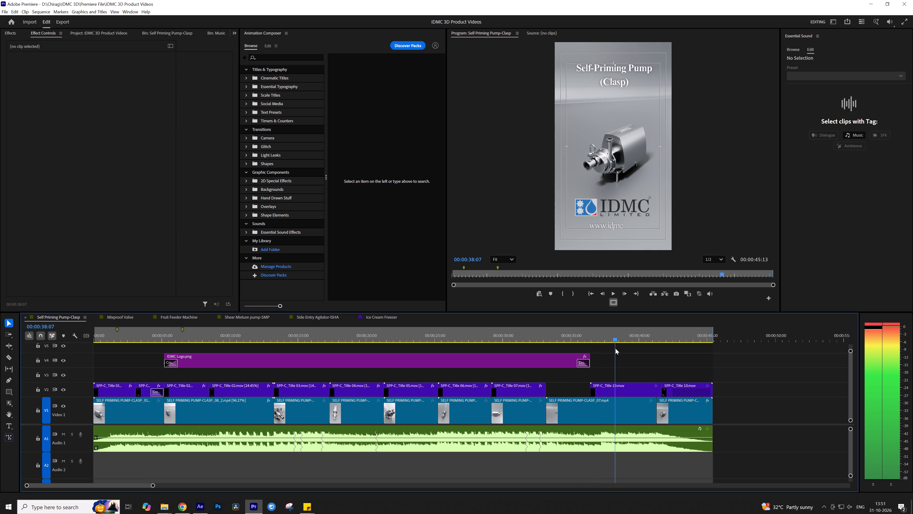
left_click_drag(615, 348, 589, 354)
left_click_drag(571, 347, 568, 346)
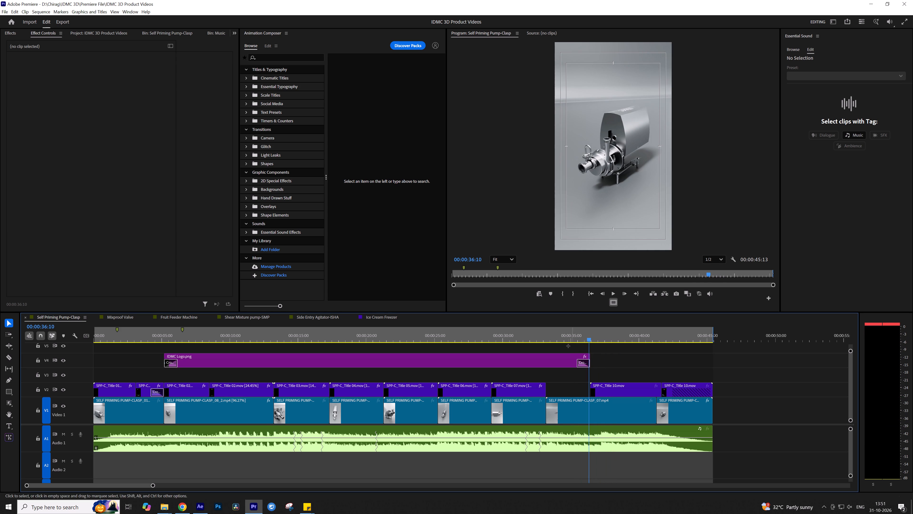
left_click_drag(568, 346, 567, 345)
left_click_drag(564, 334, 515, 332)
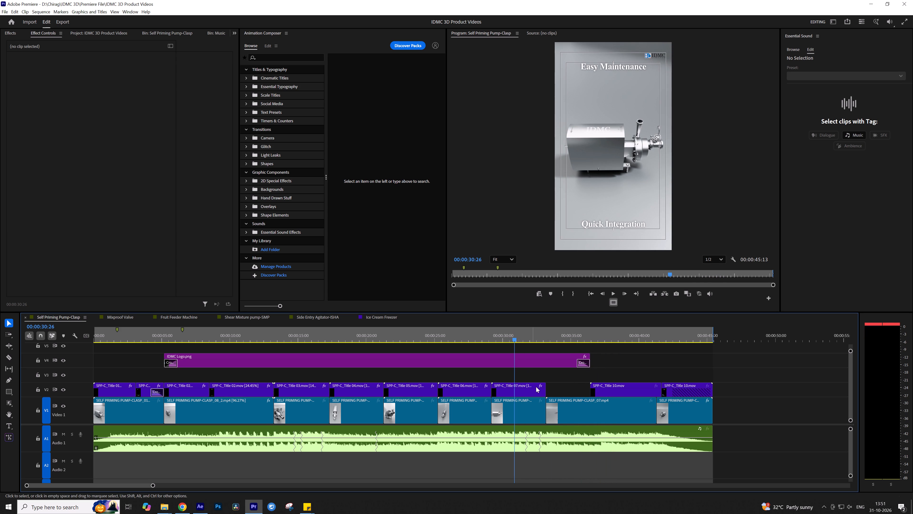
Move the video clip beneath SPP-C_Title 07.mov past the sequence's end and put SELF PRIMING PUMP-CLASP_07.mp4 in its place on V1.
left_click(527, 409)
left_click_drag(510, 410, 770, 417)
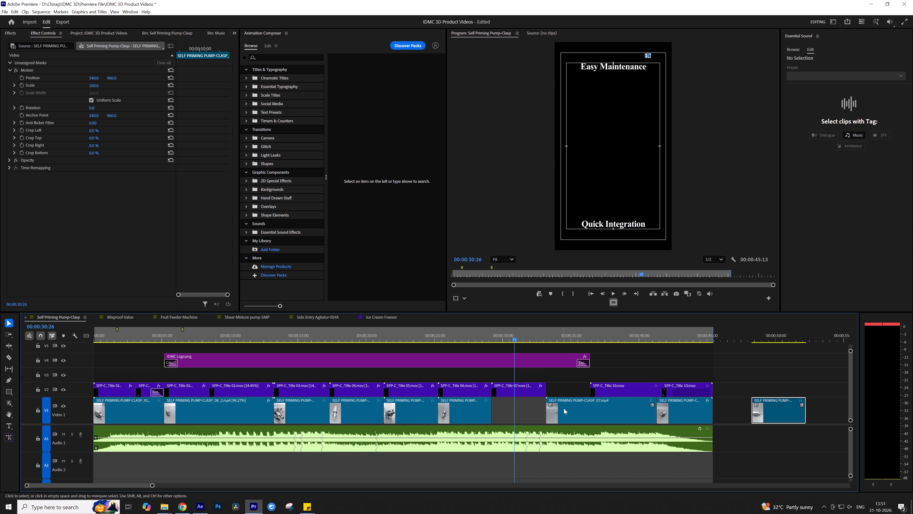
left_click_drag(570, 412, 518, 407)
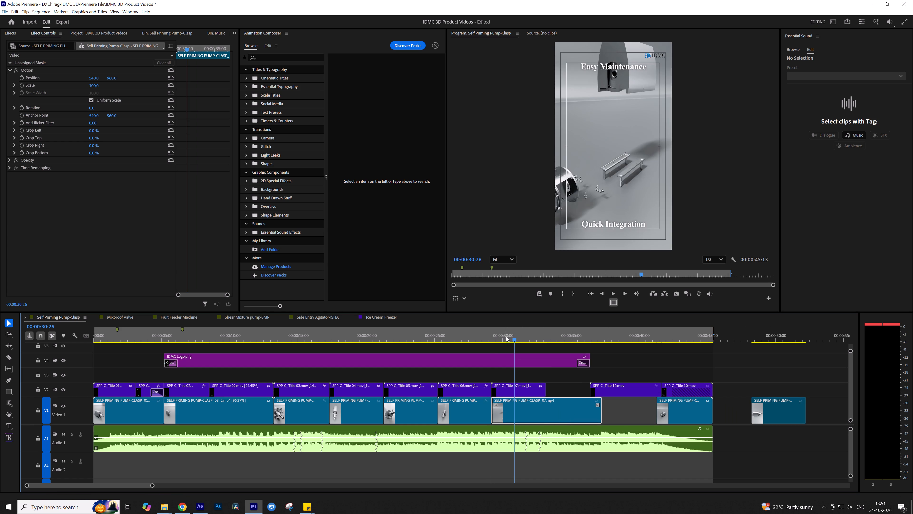
Move SPP-C_Title 07.mov on V2 to start at about 00:00:31:13, over the pump assembly shot.
left_click_drag(506, 336, 523, 345)
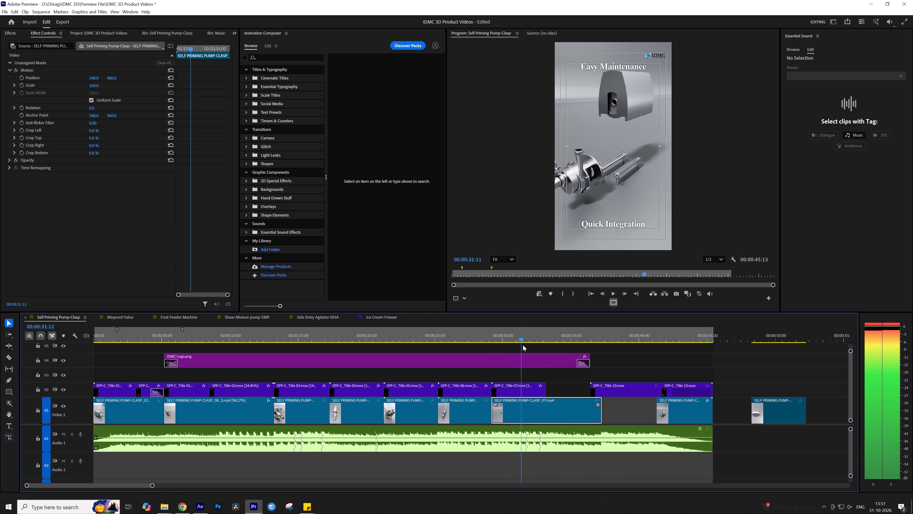
left_click_drag(523, 345, 524, 347)
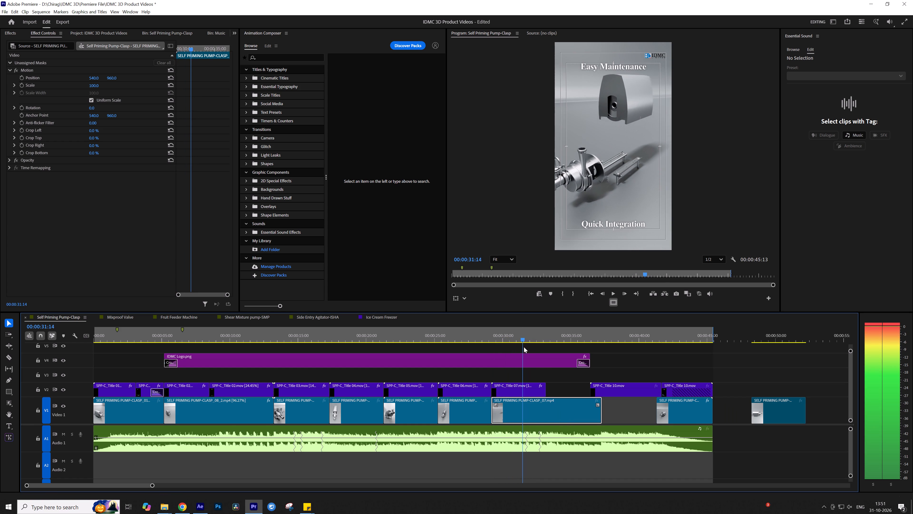
left_click_drag(524, 347, 523, 347)
left_click_drag(517, 391, 537, 391)
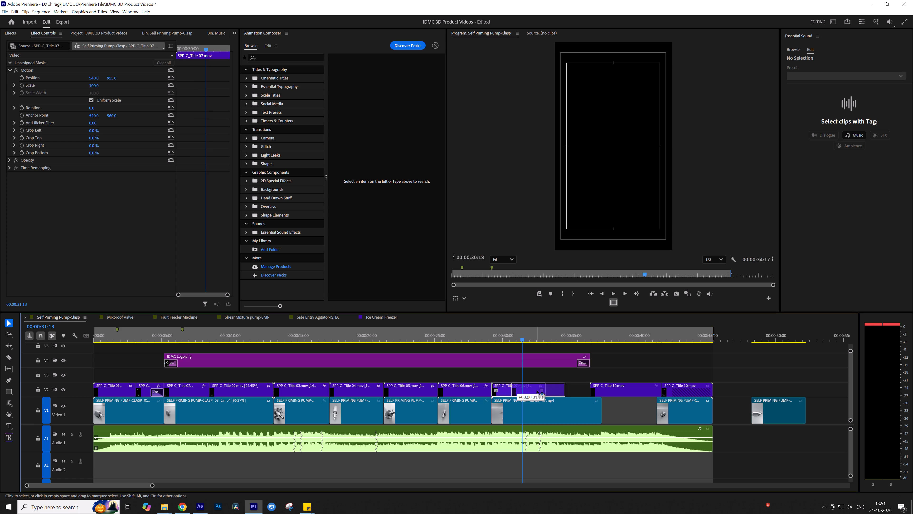
left_click_drag(537, 391, 545, 390)
Check the retimed "Easy Maintenance" section and apply the default transition to both ends of SPP-C_Title 07.mov.
left_click_drag(473, 337, 500, 344)
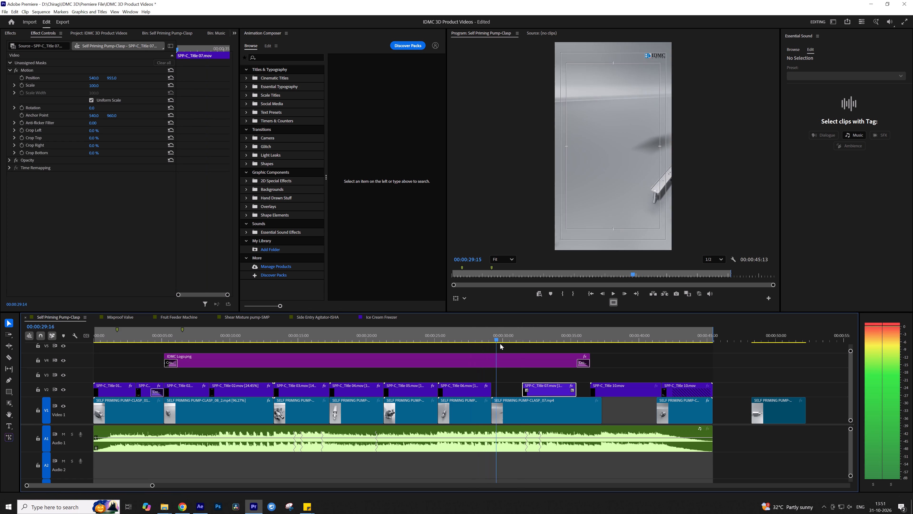
left_click_drag(500, 344, 546, 354)
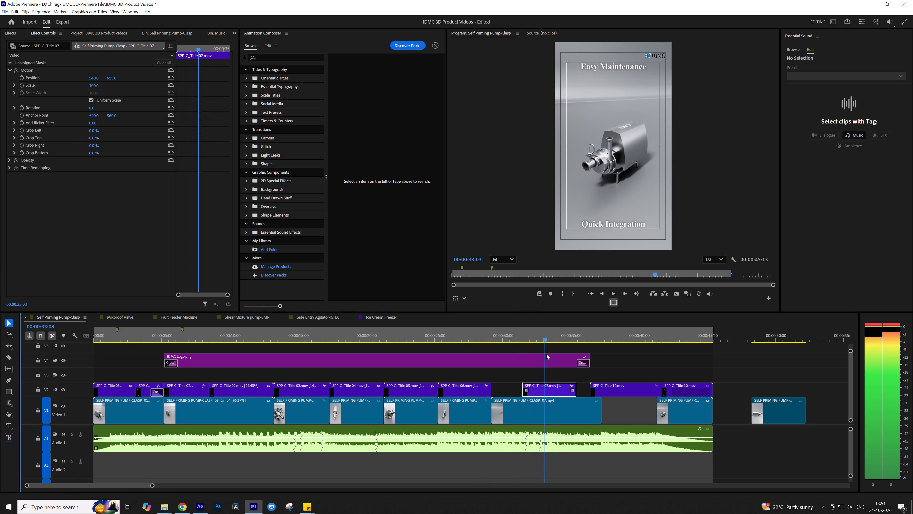
left_click_drag(546, 354, 567, 356)
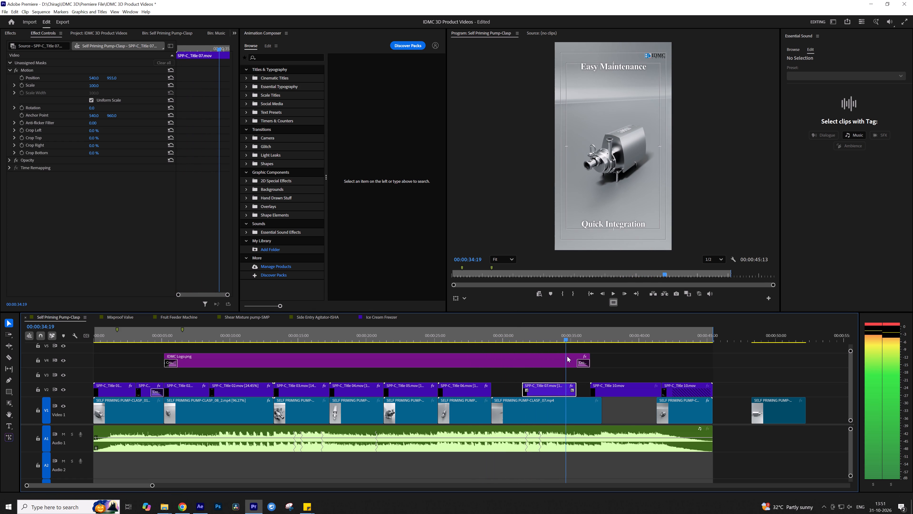
left_click_drag(567, 356, 571, 357)
key("ctrl+d")
Close the V2 gaps by moving the first SPP-C_Title 10.mov against Title 07, followed by the closing title with its video clip.
left_click_drag(636, 368, 695, 414, "ctrl")
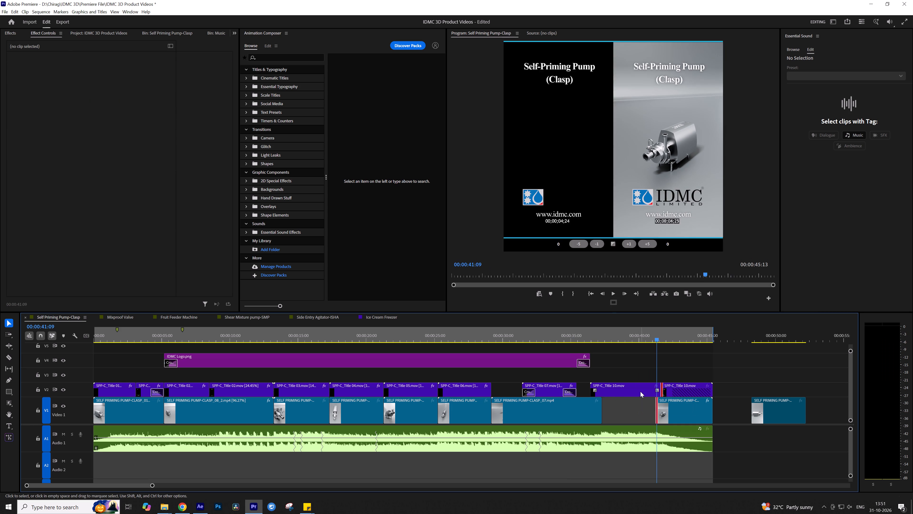
left_click_drag(640, 391, 623, 389)
left_click_drag(675, 372, 686, 405)
left_click_drag(682, 394, 681, 394)
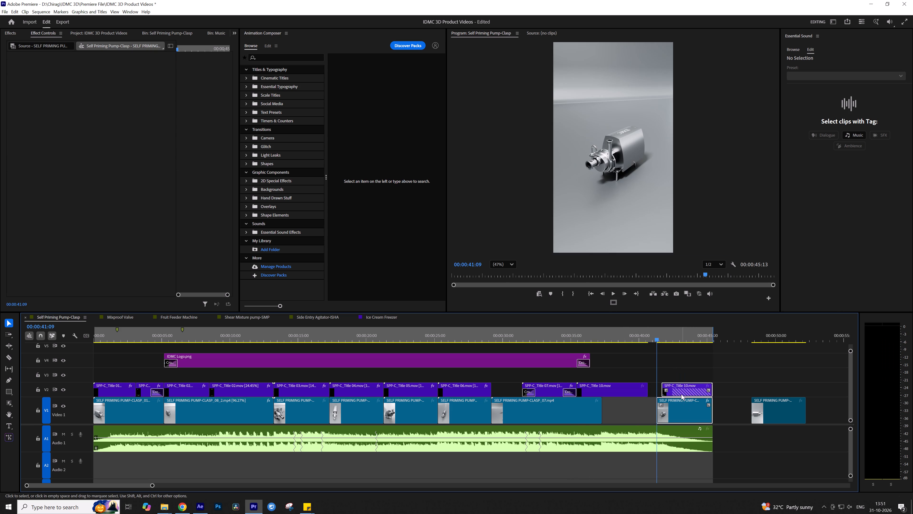
left_click_drag(681, 394, 669, 390)
left_click_drag(540, 325, 561, 334)
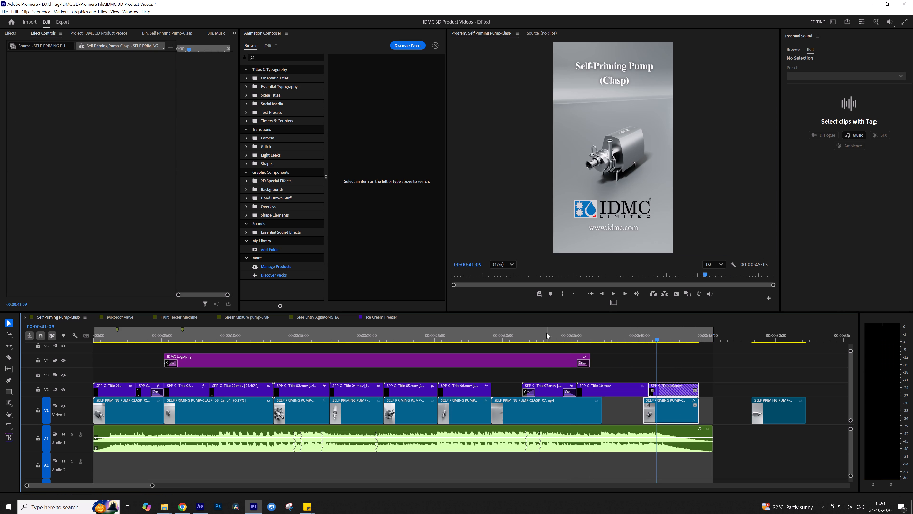
left_click_drag(546, 333, 550, 335)
Switch to File Explorer to choose one of its open folder windows.
left_click(254, 509)
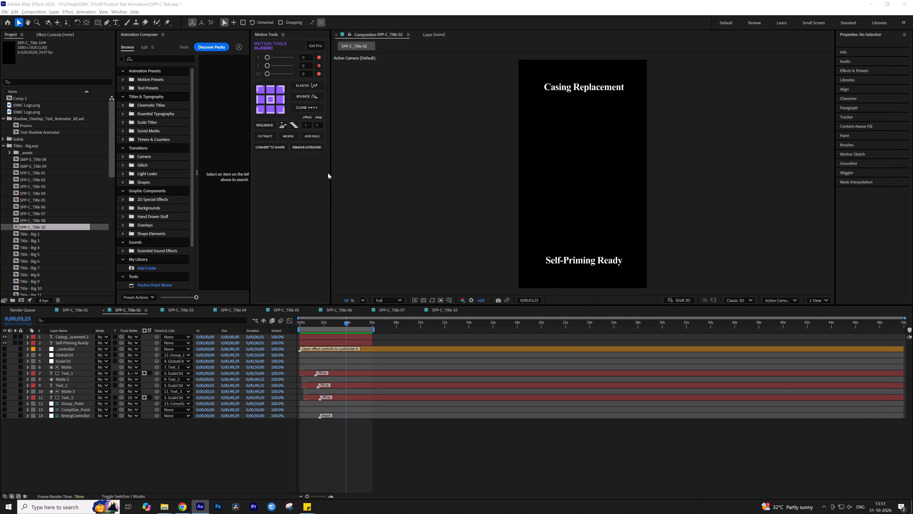
left_click(163, 509)
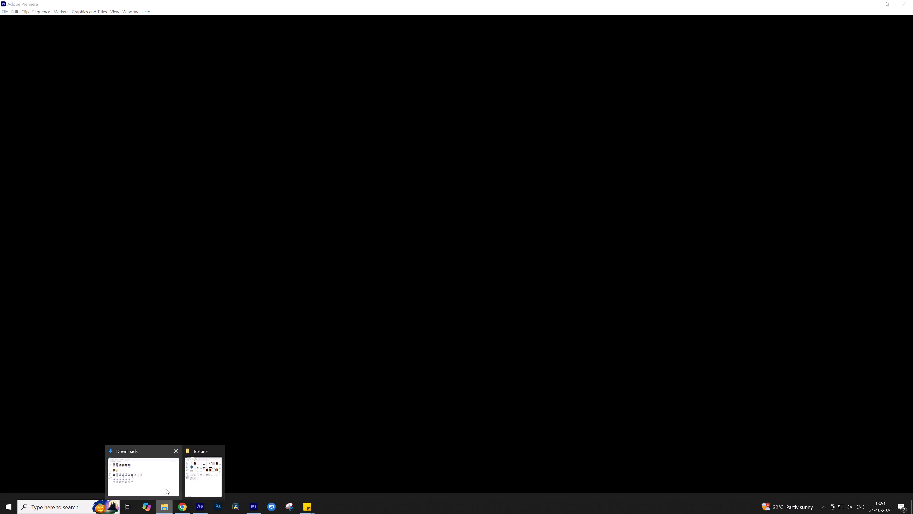
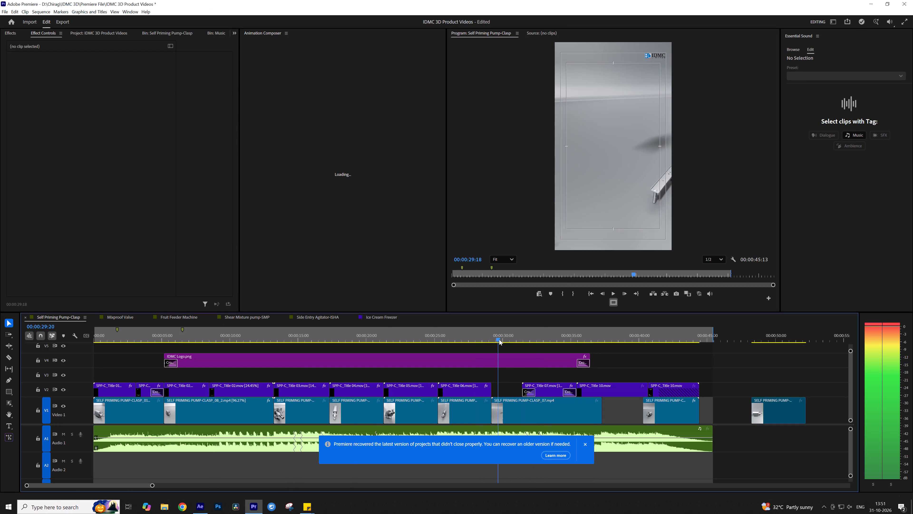
Review the ending of Self Priming Pump-Clasp from the Easy Maintenance title through the closing logo shot, including the gap on V1.
left_click_drag(499, 339, 546, 346)
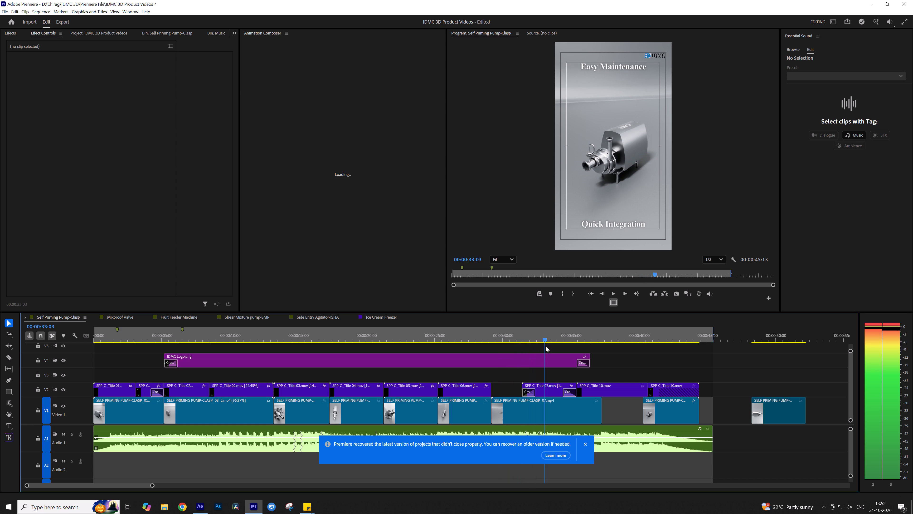
left_click_drag(546, 346, 582, 351)
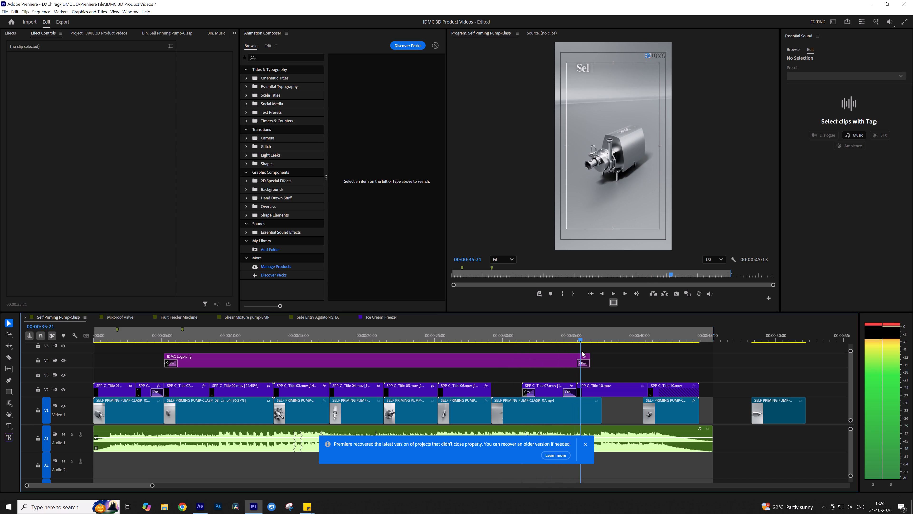
left_click_drag(582, 351, 620, 355)
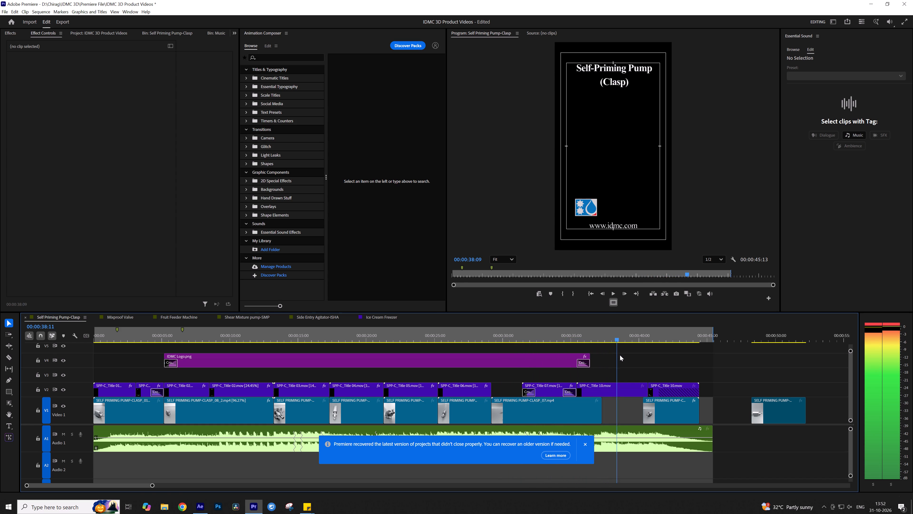
left_click_drag(620, 355, 623, 355)
left_click_drag(566, 332, 622, 347)
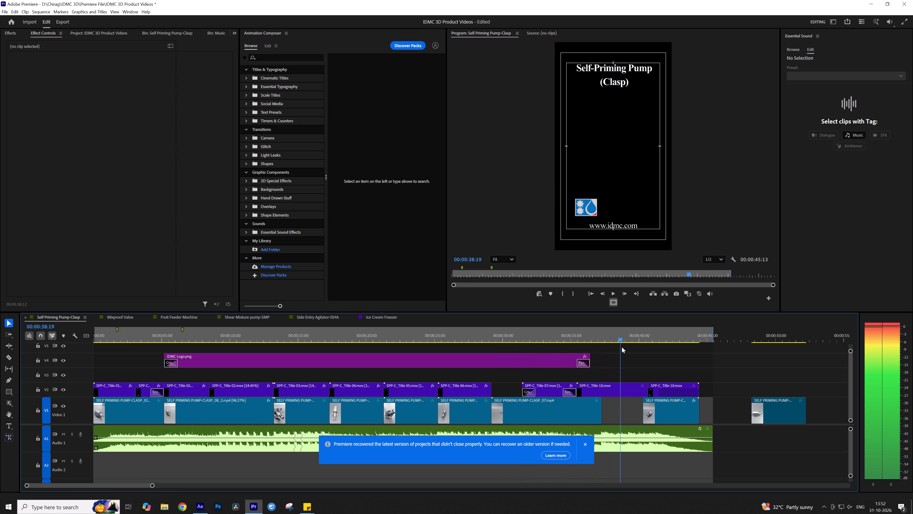
left_click_drag(622, 347, 699, 355)
left_click(611, 333)
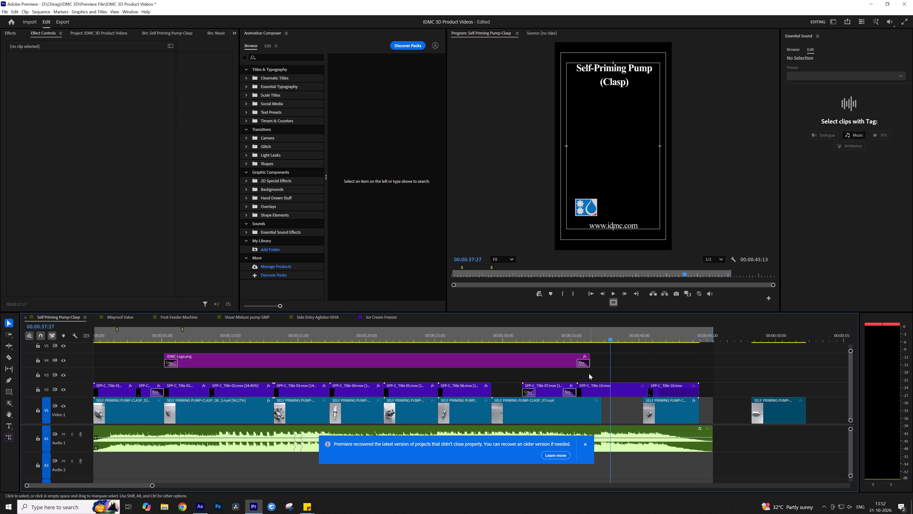
left_click_drag(574, 336, 668, 340)
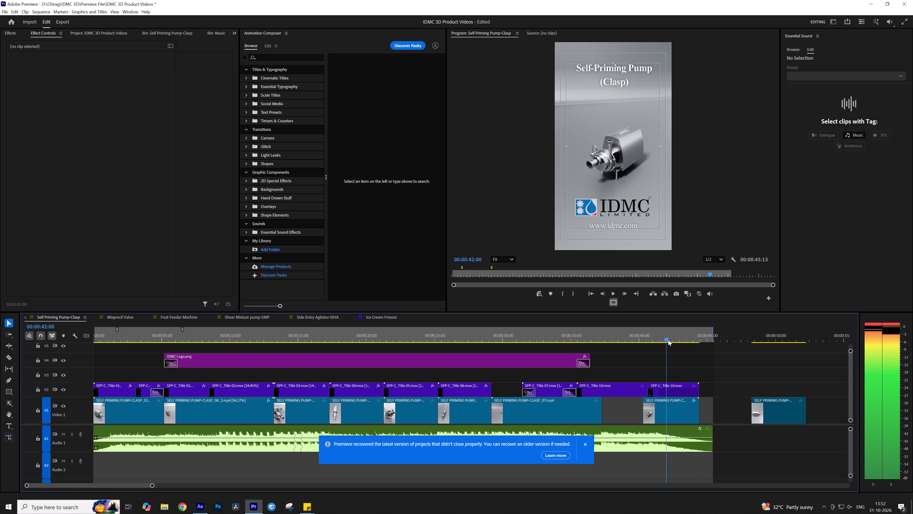
left_click_drag(668, 340, 529, 340)
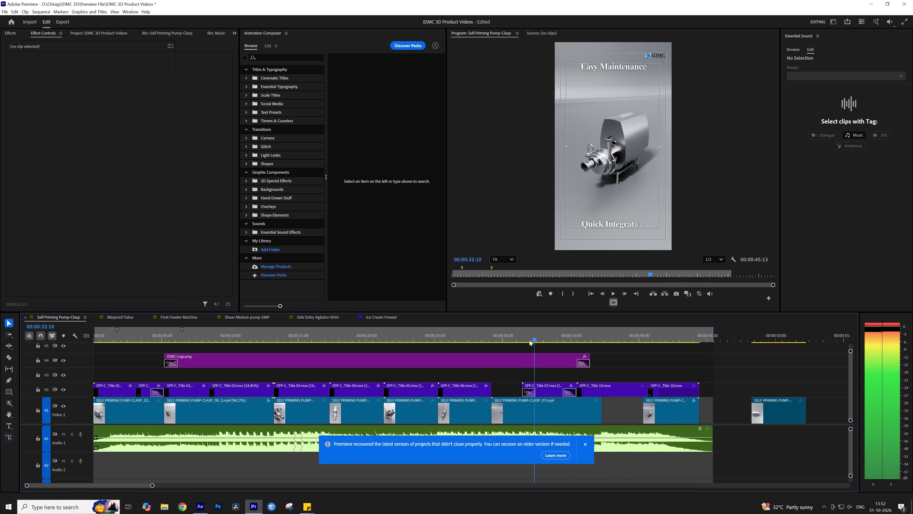
left_click_drag(529, 340, 581, 336)
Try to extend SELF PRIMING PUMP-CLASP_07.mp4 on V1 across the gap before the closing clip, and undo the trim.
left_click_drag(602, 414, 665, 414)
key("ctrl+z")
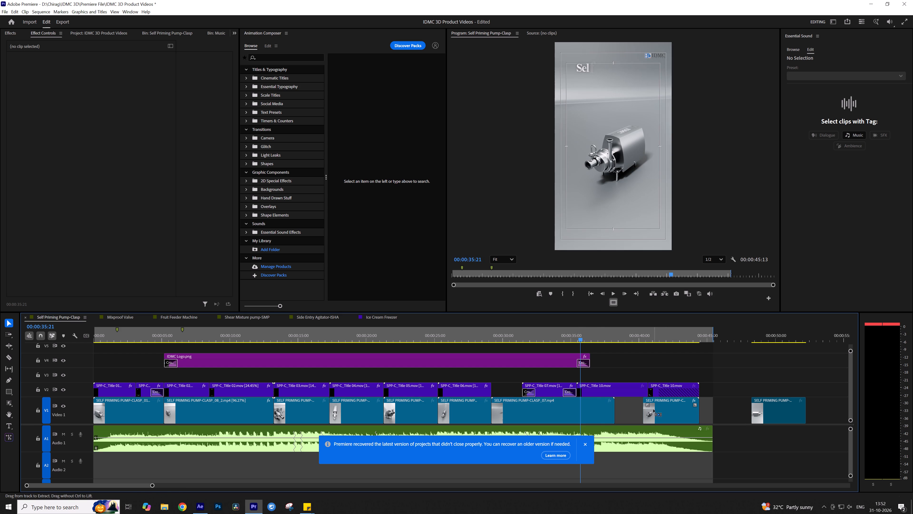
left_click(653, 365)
Save the project and dismiss the project recovery notice.
key("ctrl+s")
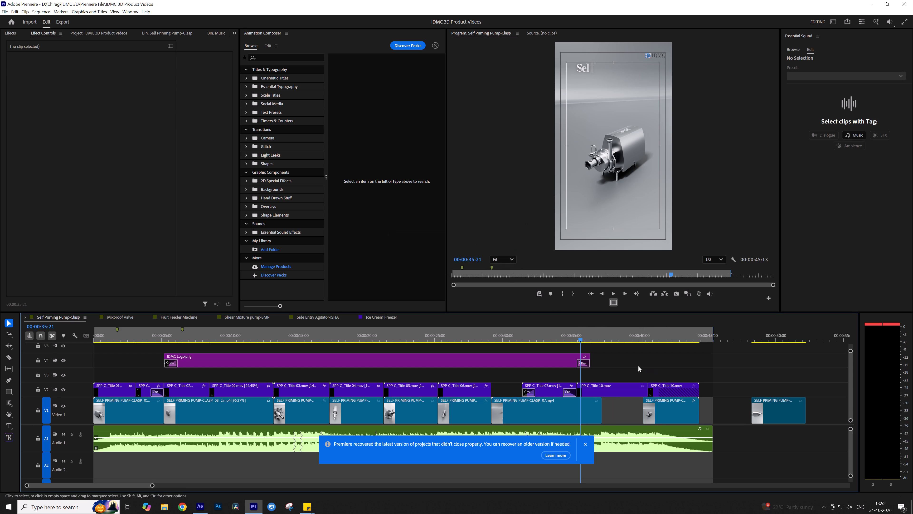
left_click(586, 443)
left_click(612, 359)
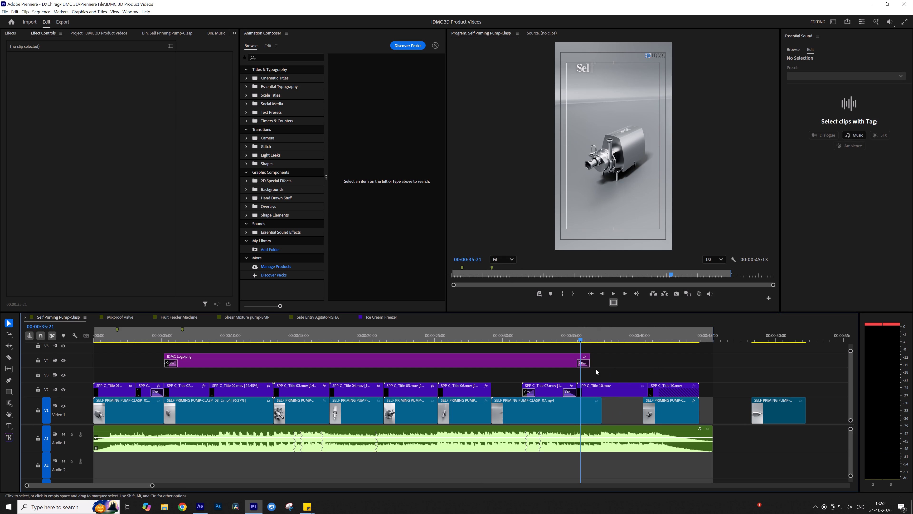
Add a sequence marker at 00:00:35:04 reading "Increase the duration of the shot" and save the project.
left_click_drag(553, 333, 573, 333)
key("m")
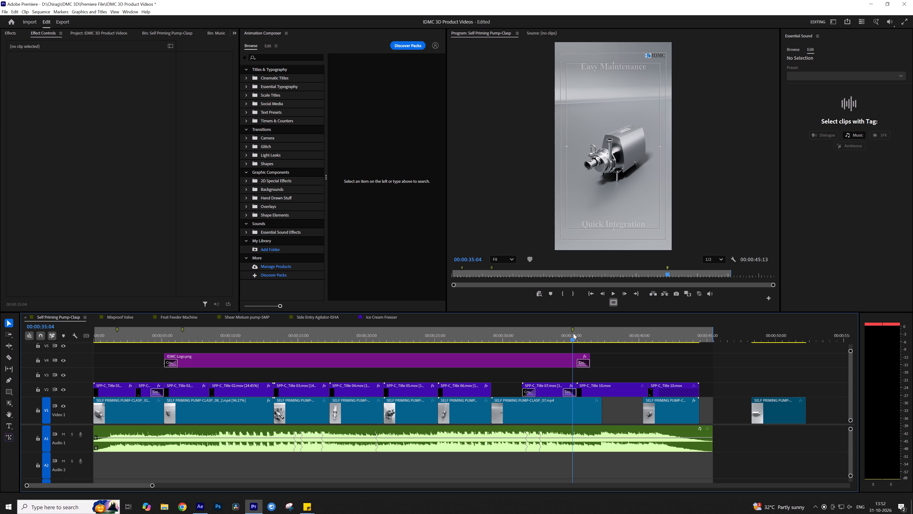
double_click(573, 330)
type("Increase the duration of the shot")
key("Return")
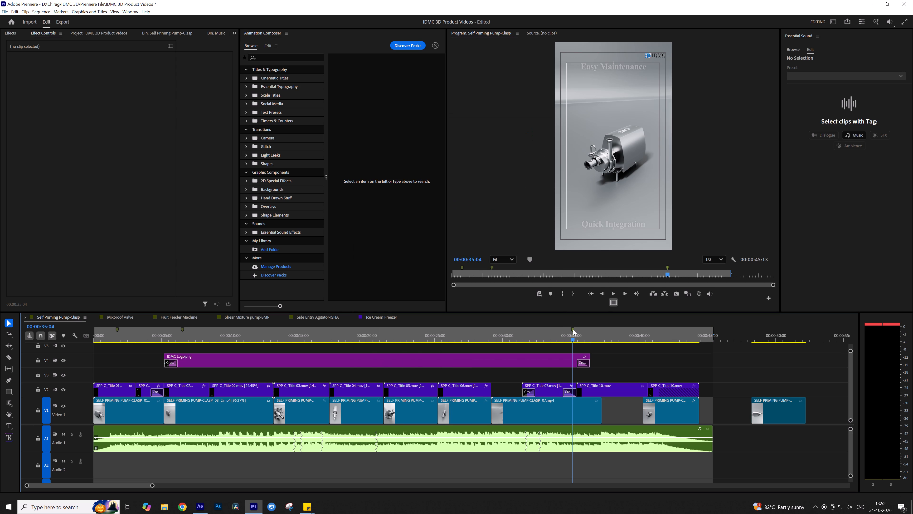
key("ctrl+s")
left_click(608, 356)
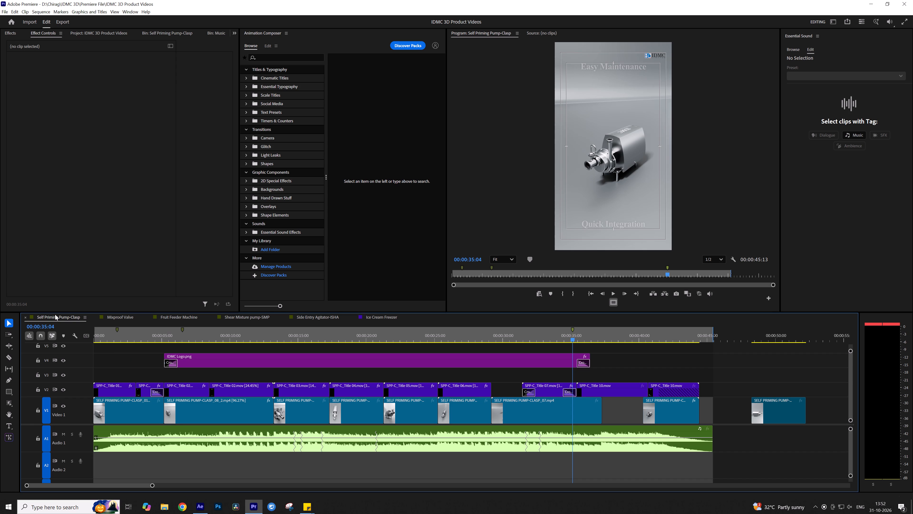
Review the Side Entry Agitator-ISHA sequence from the opening title through the hydrofoil impeller callout to the Consistent Product Homogeneity shot.
left_click(321, 316)
left_click(379, 350)
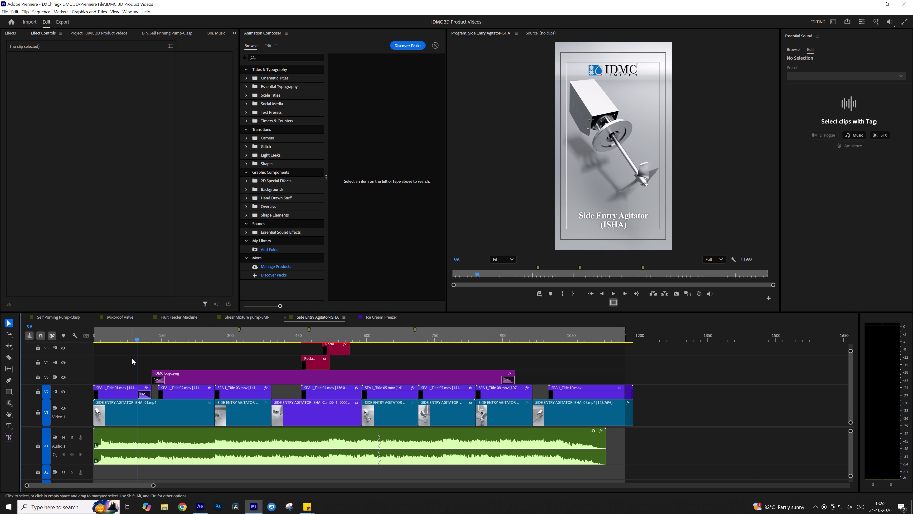
left_click_drag(135, 340, 194, 354)
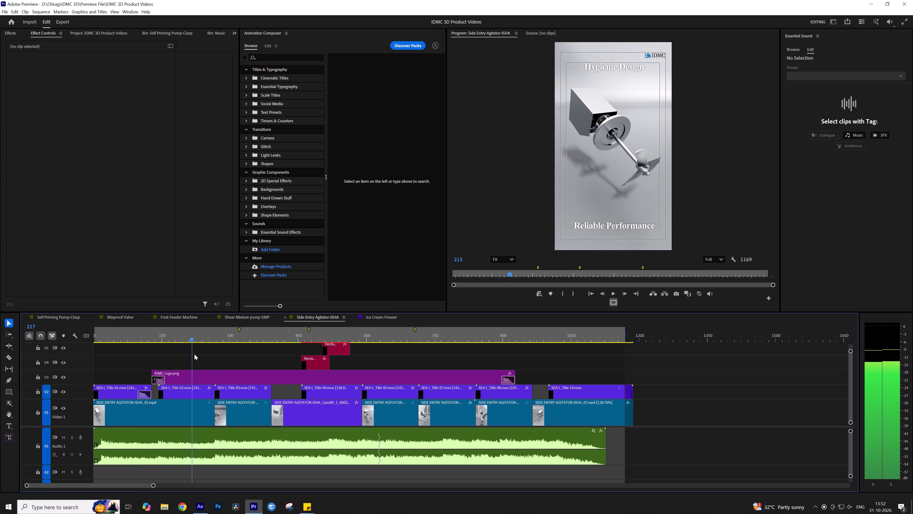
left_click_drag(194, 354, 293, 366)
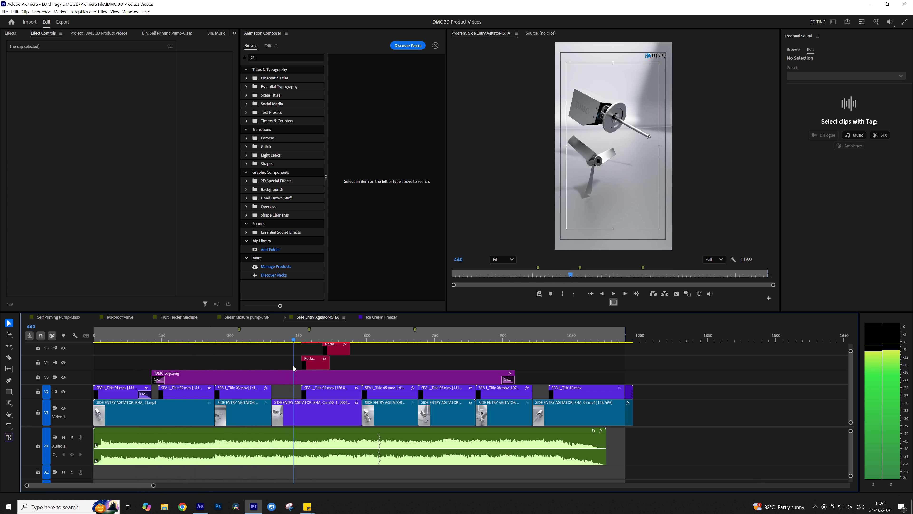
left_click_drag(293, 366, 331, 368)
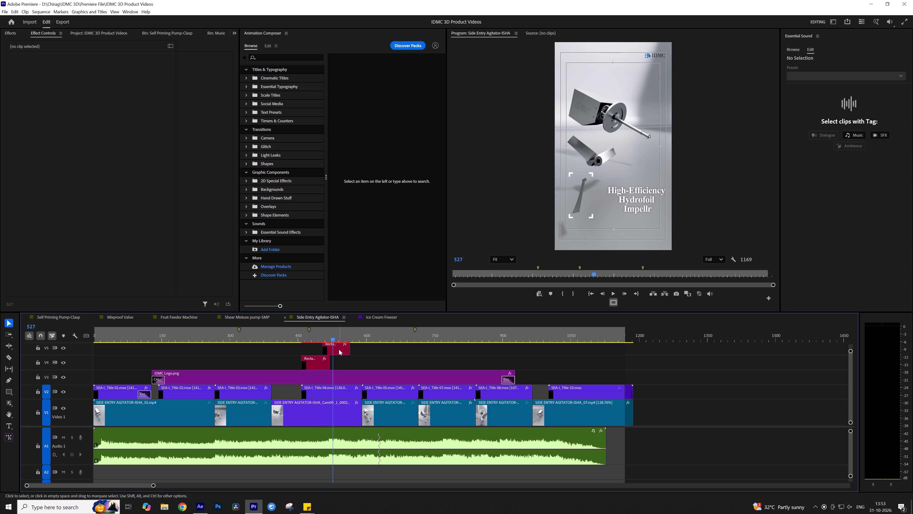
left_click_drag(333, 337, 325, 337)
left_click_drag(325, 337, 322, 337)
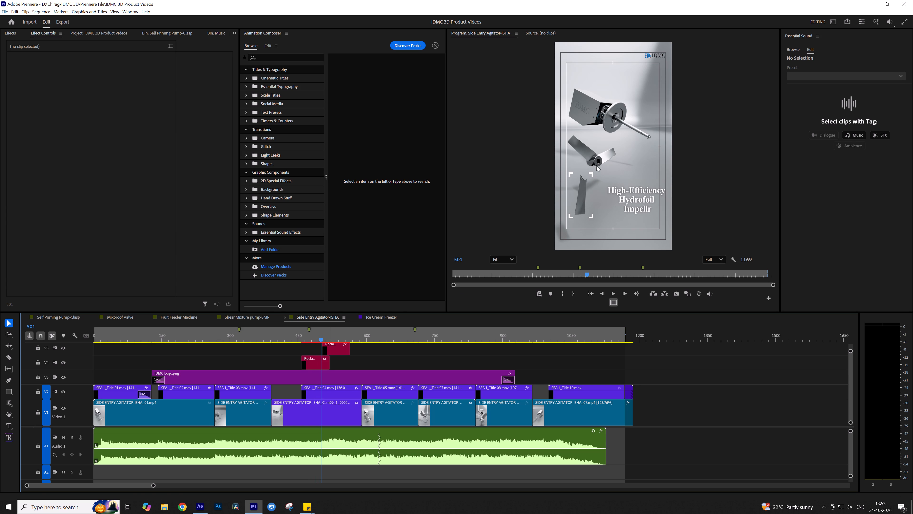
left_click_drag(321, 337, 351, 344)
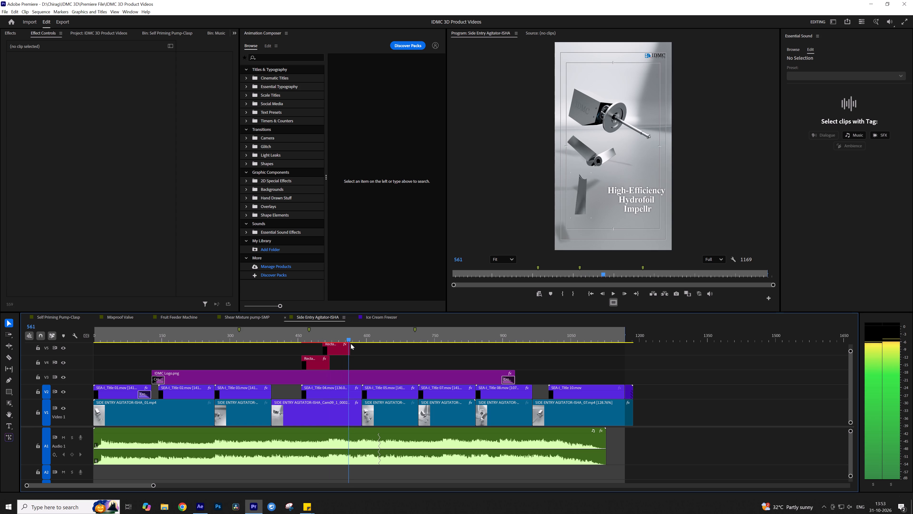
left_click_drag(351, 344, 378, 344)
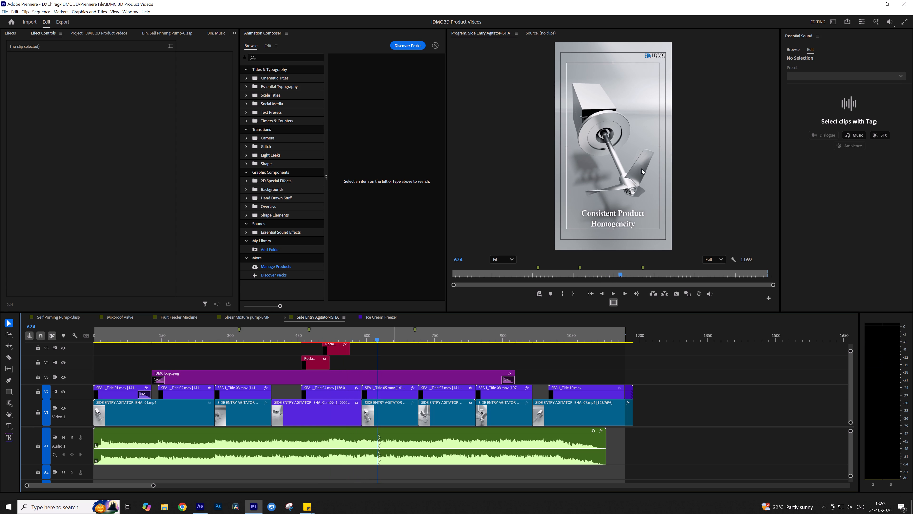
Export frame 624 of Side Entry Agitator-ISHA, the Consistent Product Homogeneity shot, as a still image to the Desktop.
left_click(676, 294)
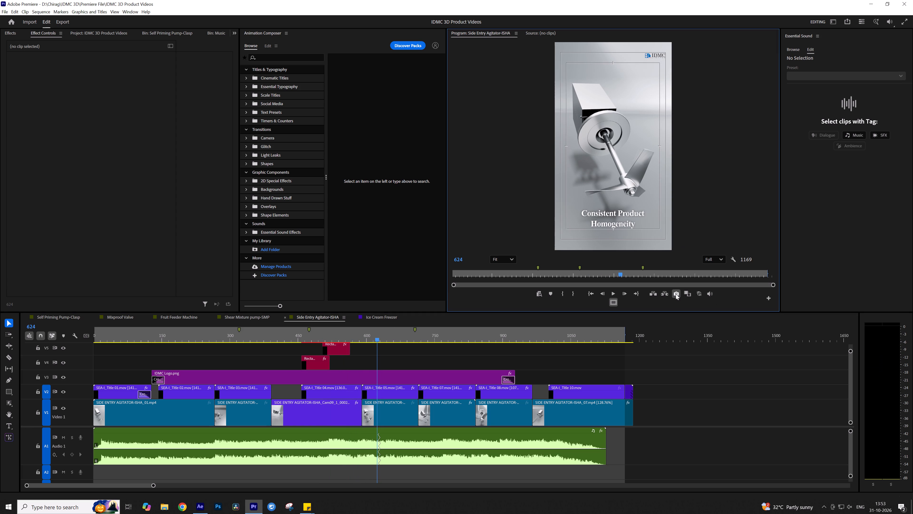
left_click(501, 275)
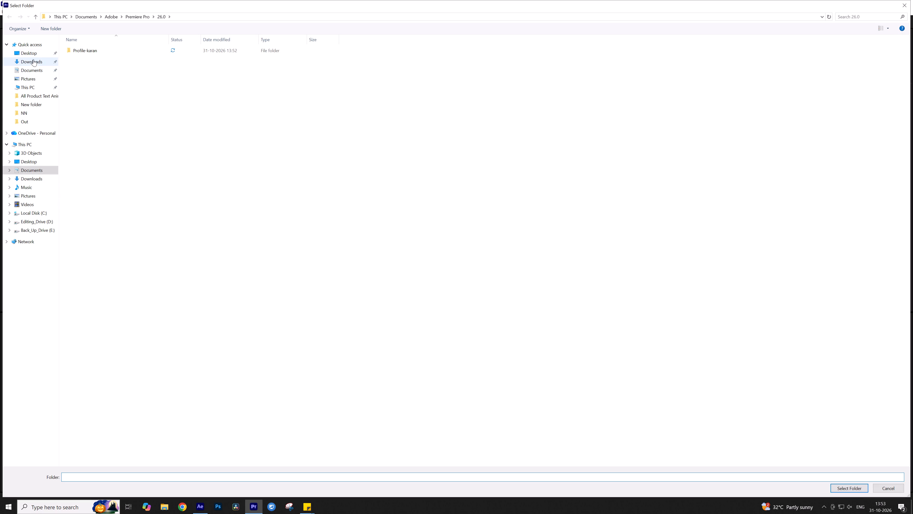
left_click(35, 53)
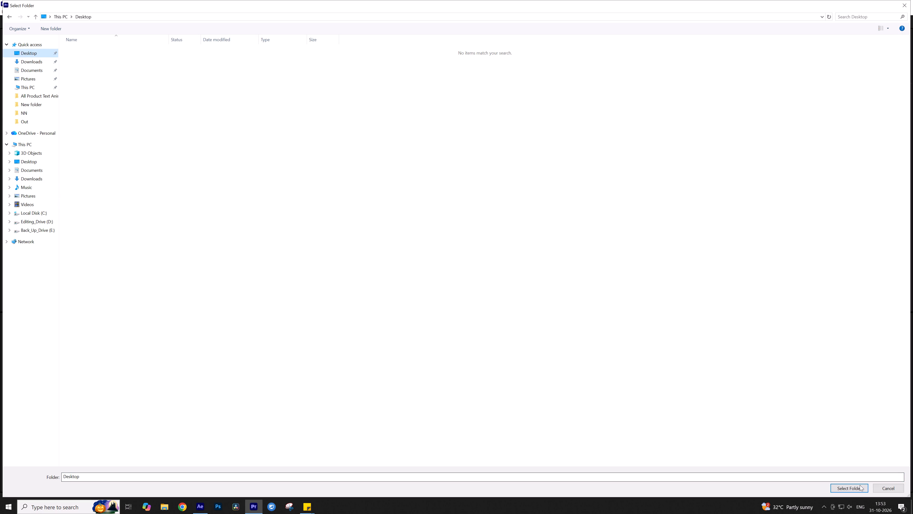
left_click(860, 486)
left_click(483, 287)
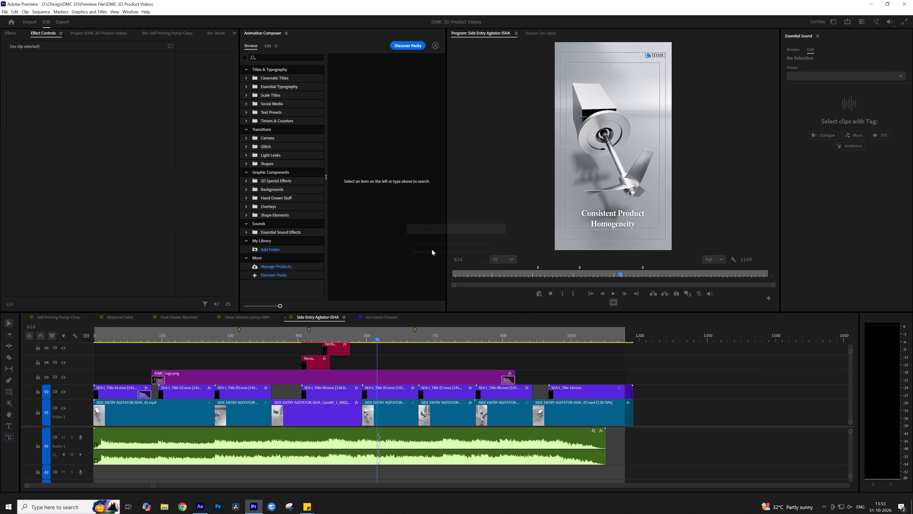
Compare the impeller blades in the High-Efficiency Hydrofoil callout shot with those in the rotating Consistent Product Homogeneity shot.
left_click_drag(360, 334, 309, 337)
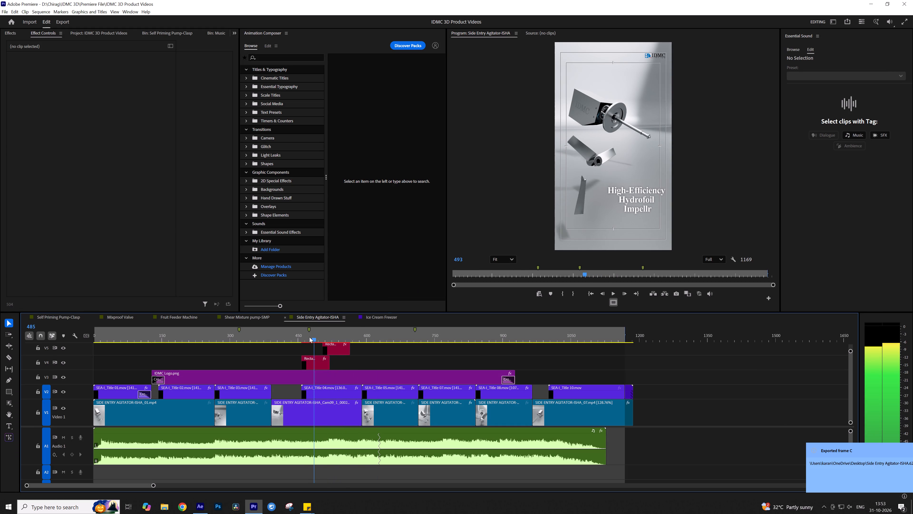
left_click_drag(309, 337, 300, 336)
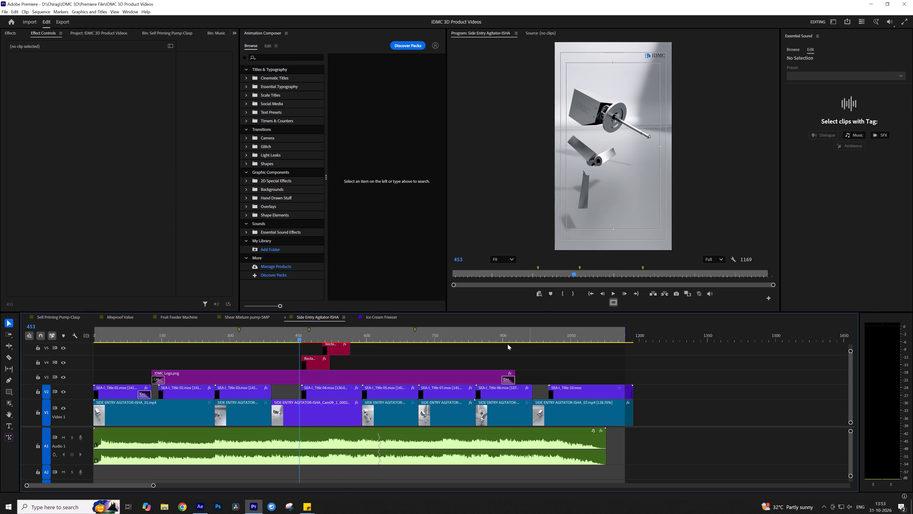
left_click_drag(302, 338, 391, 348)
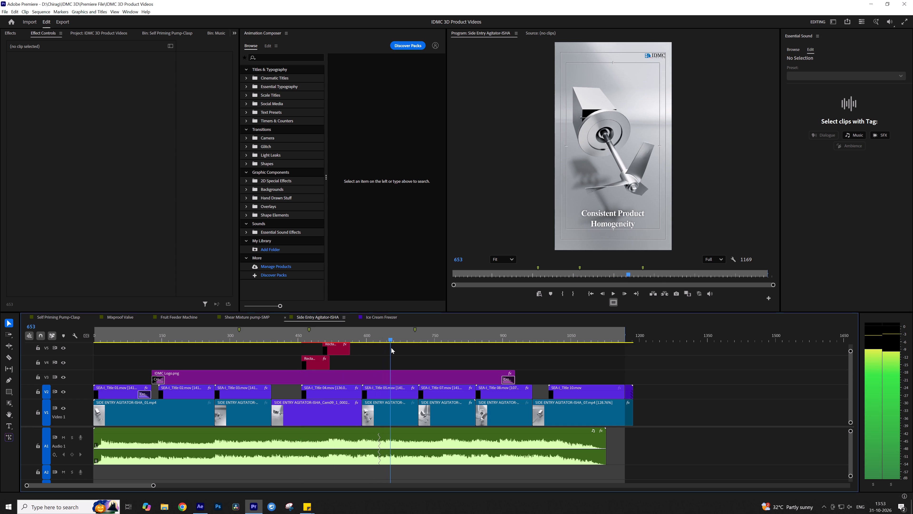
left_click_drag(391, 348, 384, 350)
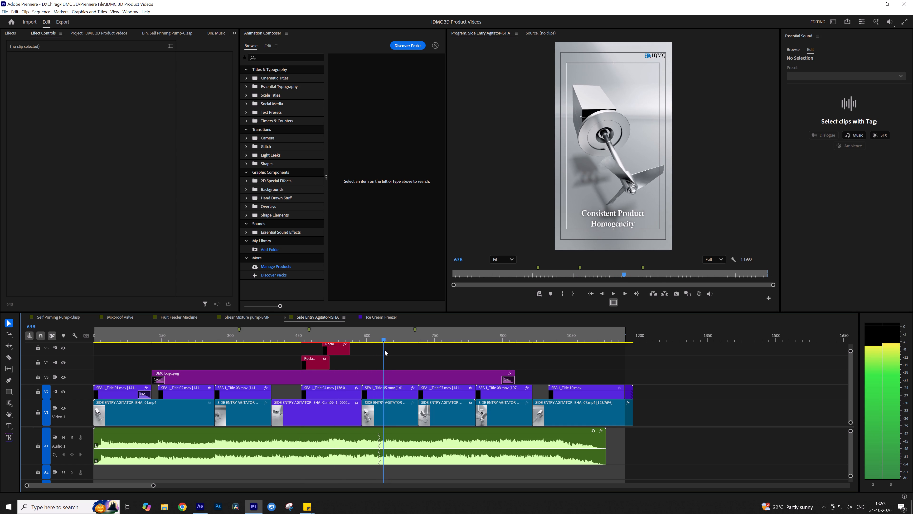
left_click_drag(384, 350, 332, 349)
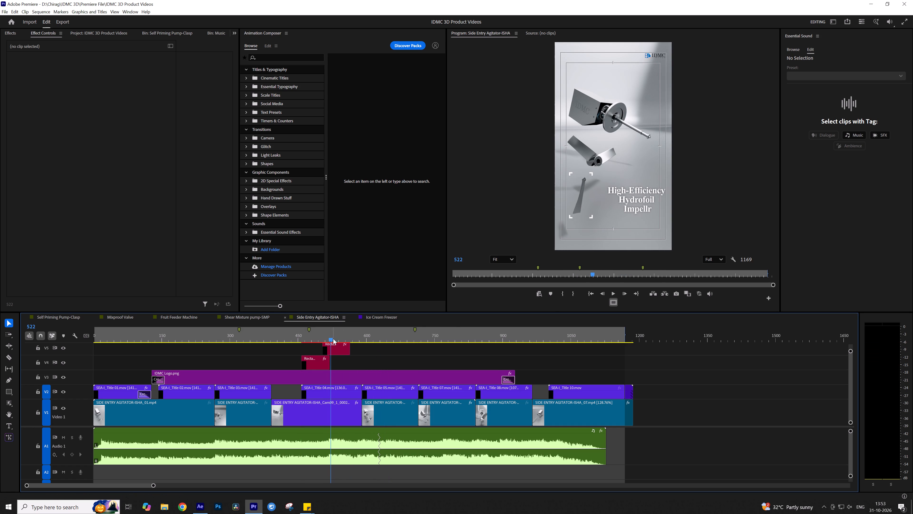
left_click_drag(333, 339, 397, 345)
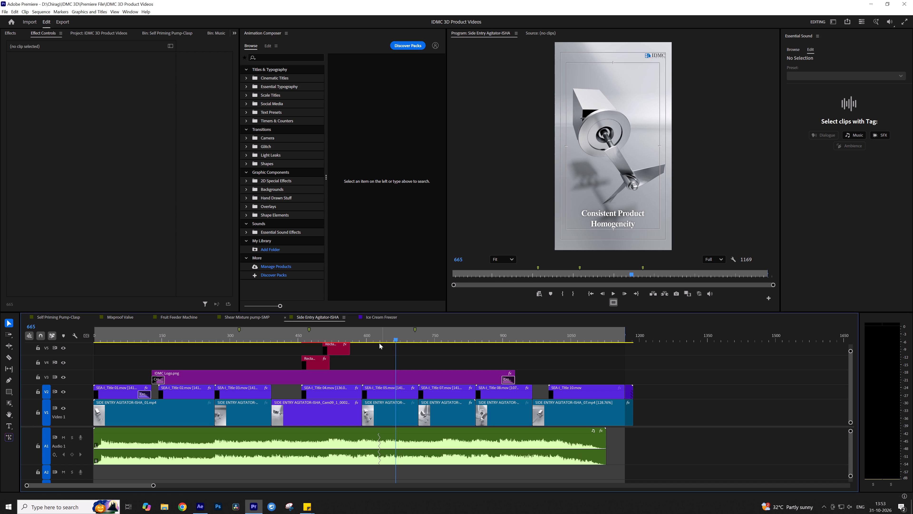
left_click_drag(370, 339, 384, 341)
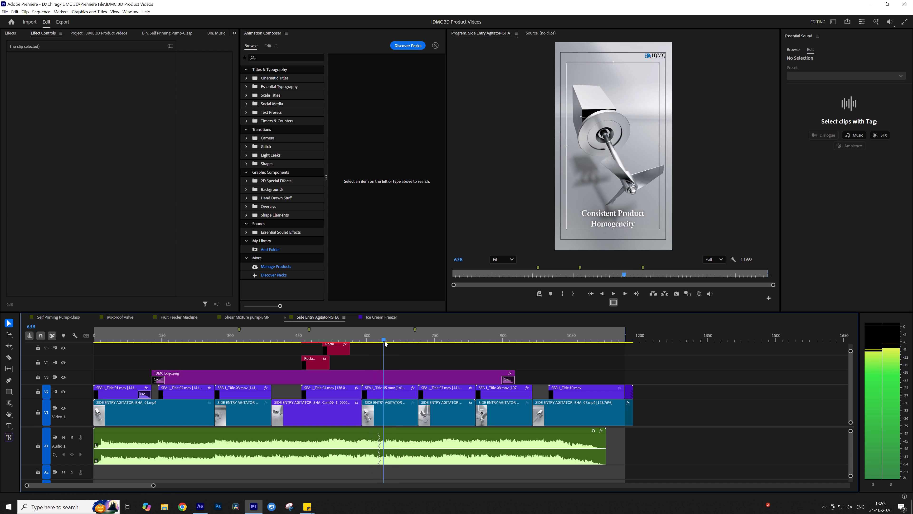
left_click_drag(384, 341, 390, 342)
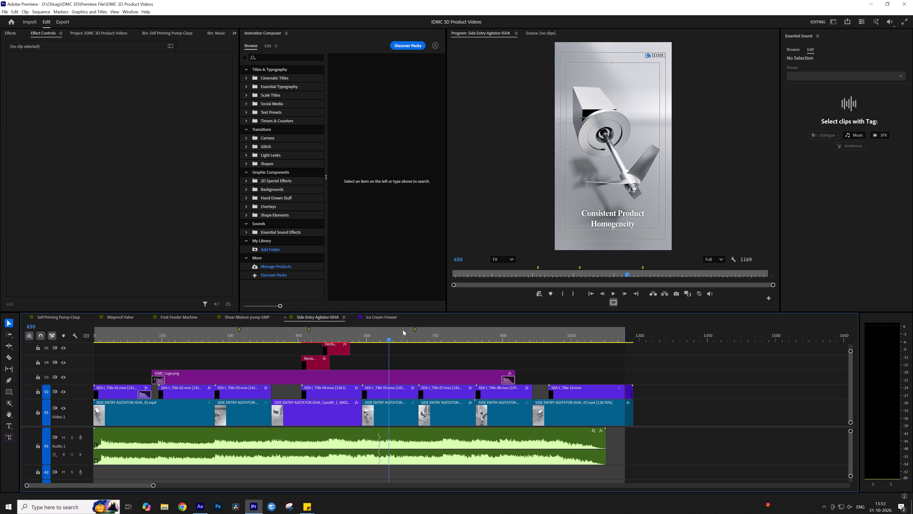
left_click(346, 330)
left_click_drag(332, 334, 332, 334)
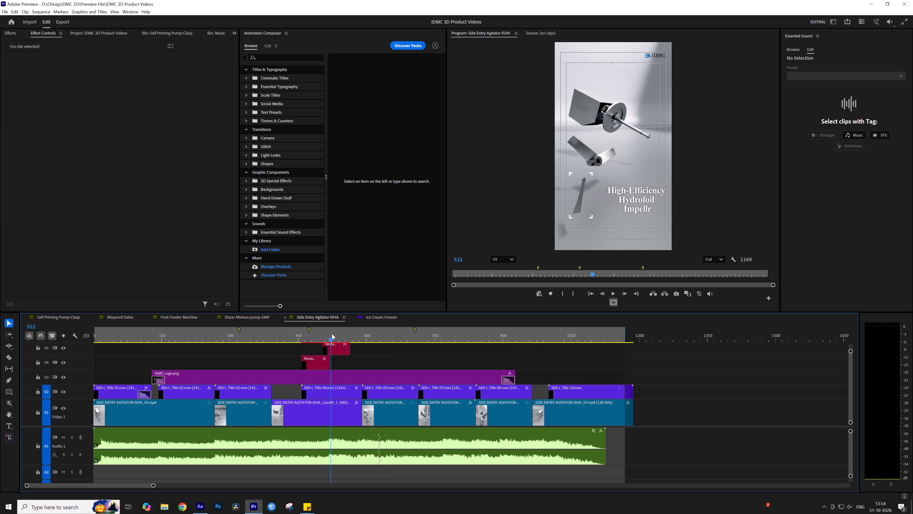
left_click_drag(332, 334, 343, 336)
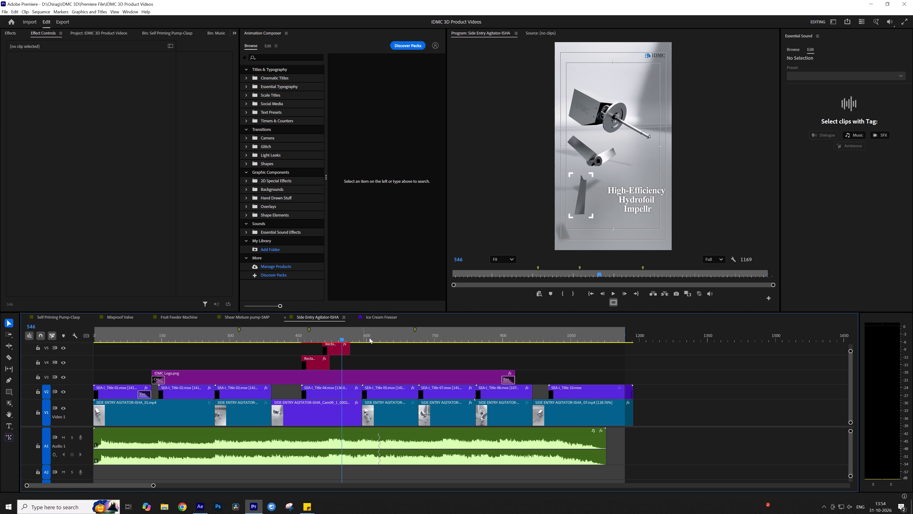
left_click_drag(367, 338, 386, 341)
left_click_drag(385, 340, 403, 339)
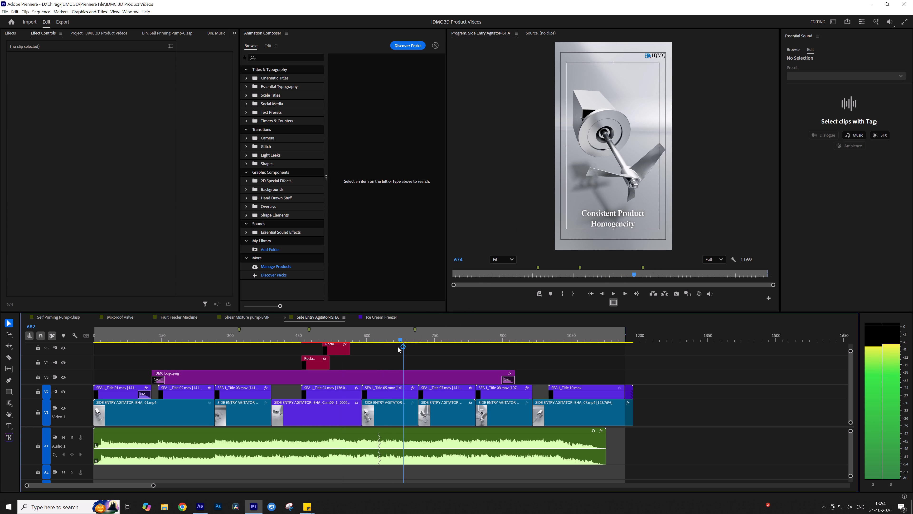
Go back from the Consistent Product Homogeneity shot to the hydrofoil impeller callout shot to recheck the blades.
left_click_drag(402, 337, 318, 339)
left_click_drag(312, 336, 324, 337)
left_click(319, 336)
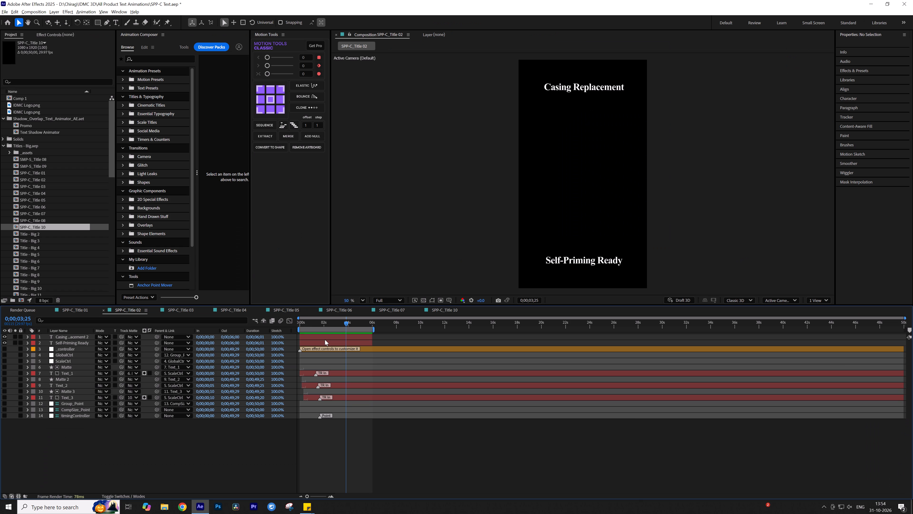
Relaunch Premiere, reopen the IDMC 3D Product Videos project and return to the Side Entry Agitator-ISHA sequence.
left_click(253, 500)
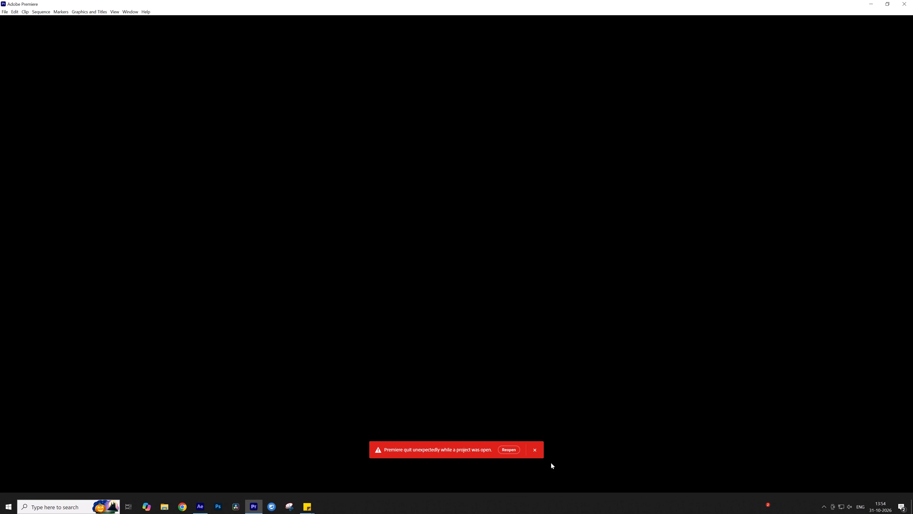
left_click(506, 448)
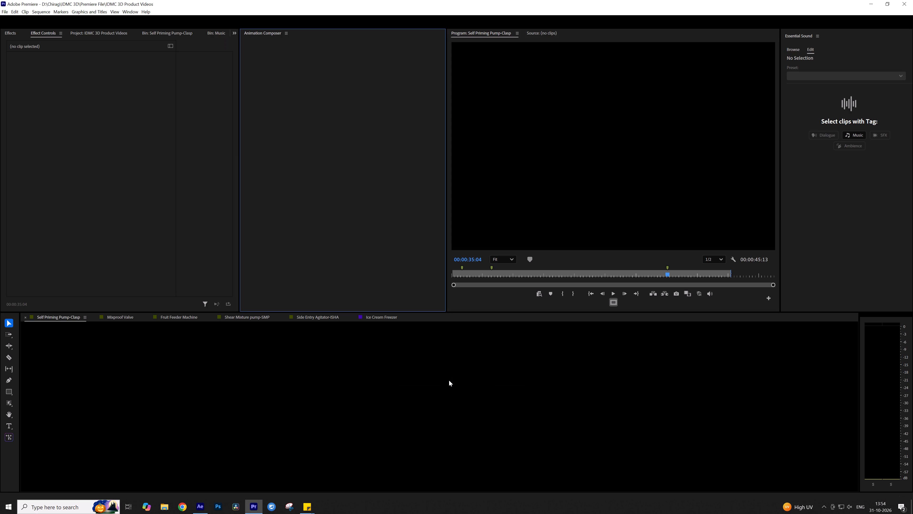
left_click_drag(551, 337, 562, 340)
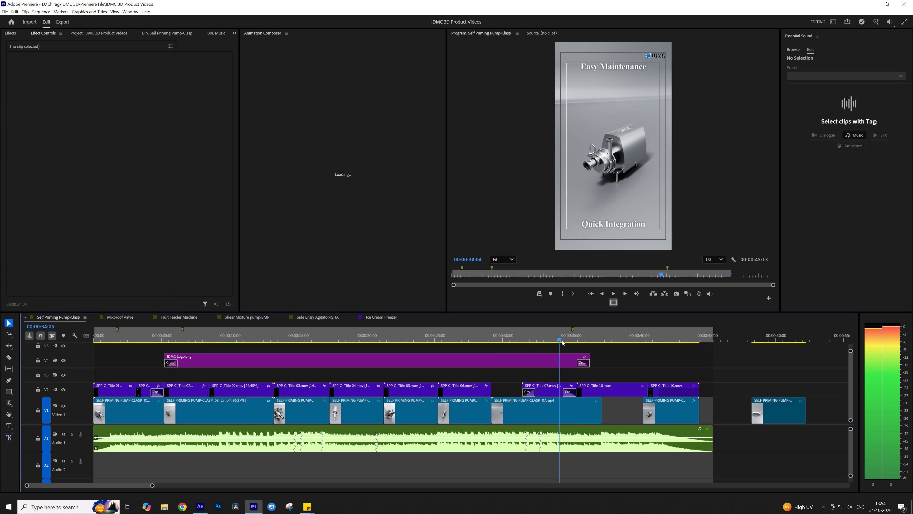
left_click_drag(562, 340, 501, 339)
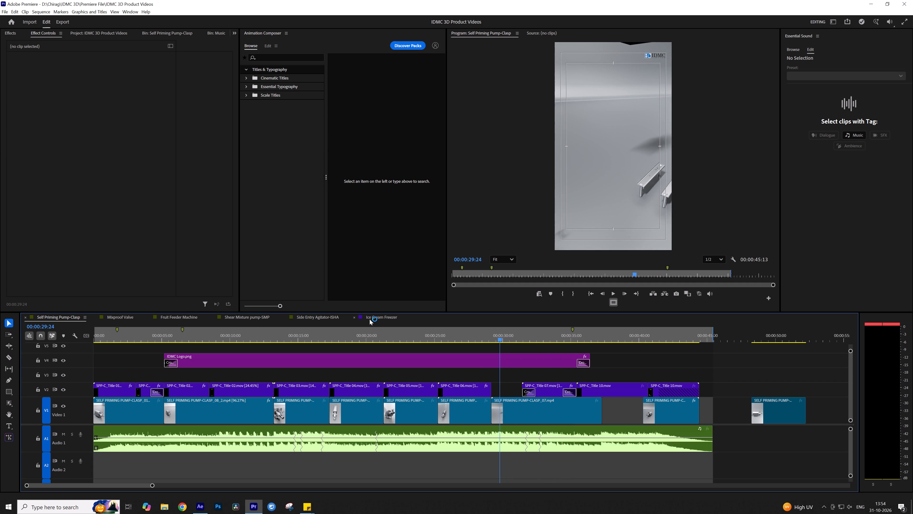
left_click(369, 315)
left_click(318, 315)
Review the shots from Optimum Power & Speed back to Consistent Product Homogeneity, examining the impeller's rotation.
left_click_drag(452, 333, 521, 339)
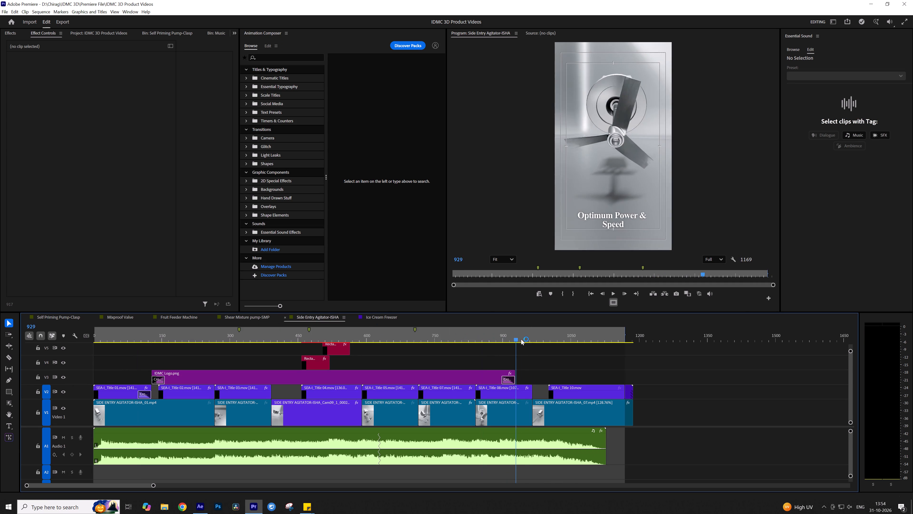
left_click_drag(521, 339, 441, 341)
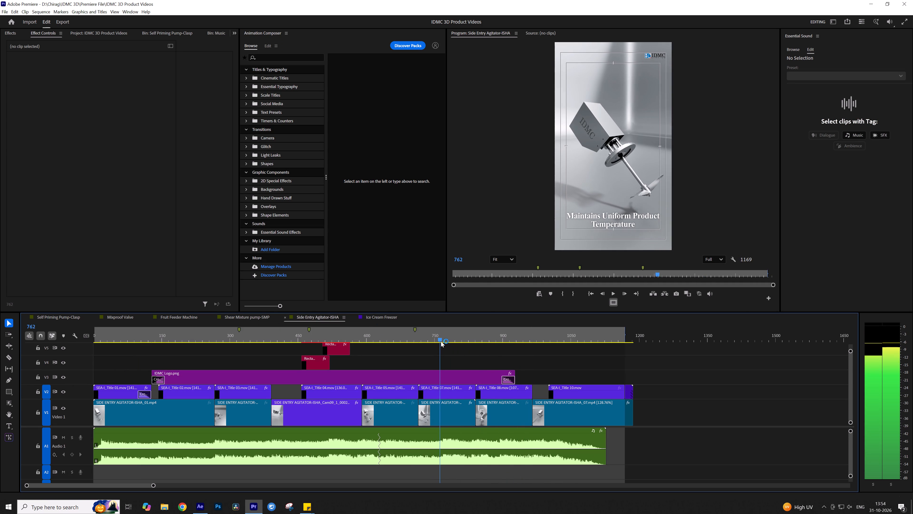
left_click_drag(441, 341, 370, 341)
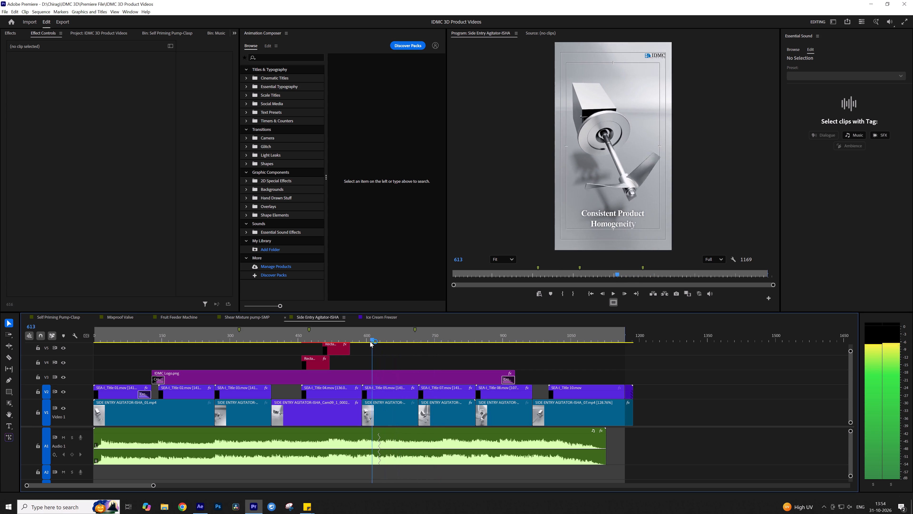
left_click_drag(370, 341, 371, 341)
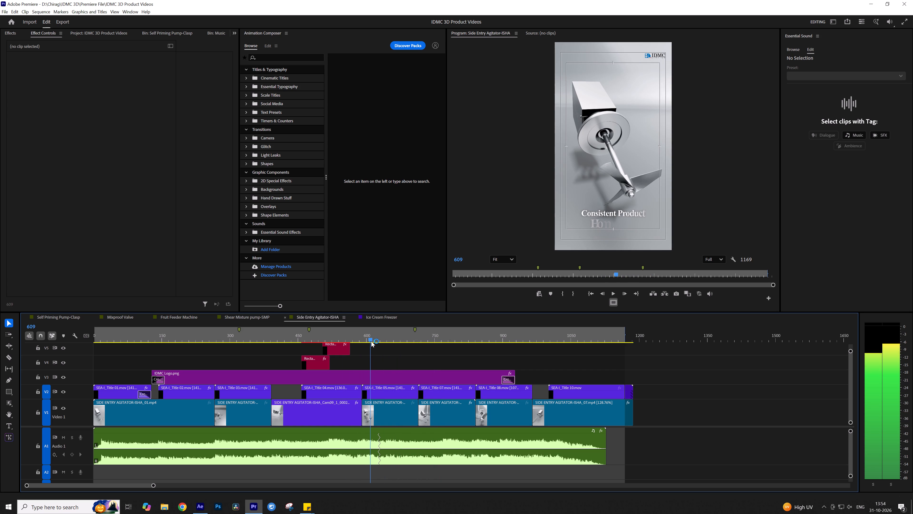
left_click_drag(371, 341, 374, 342)
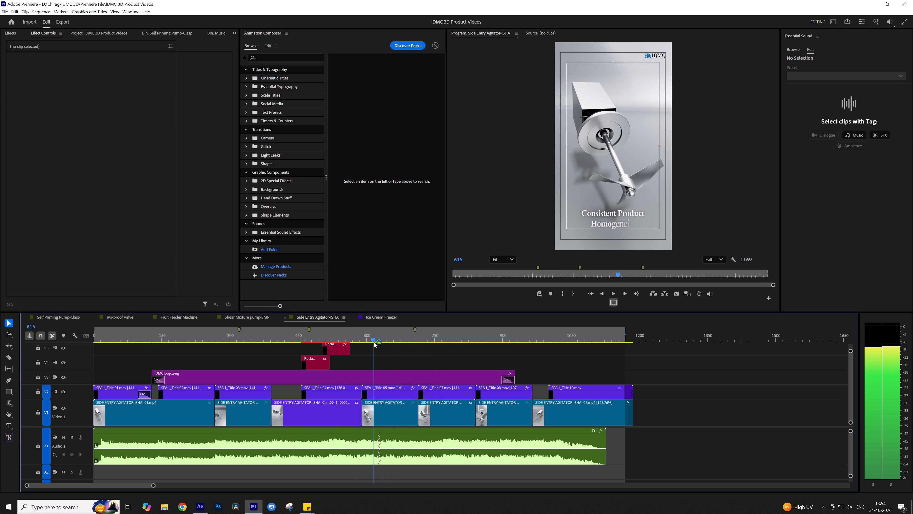
left_click_drag(374, 342, 381, 343)
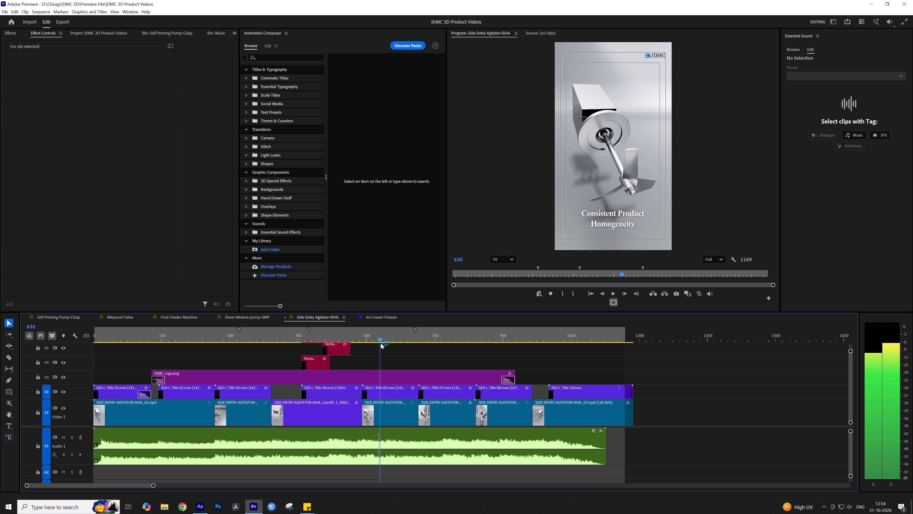
left_click_drag(381, 343, 382, 341)
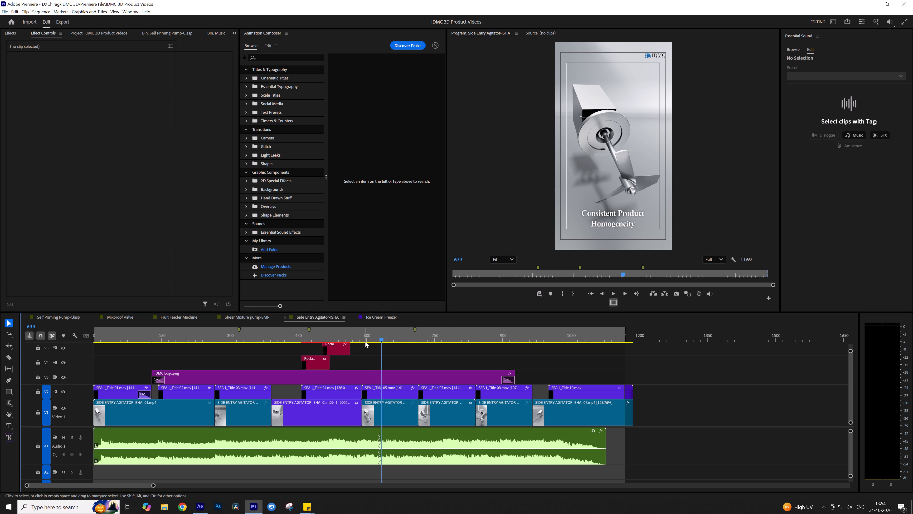
Compare the impeller in the High-Efficiency Hydrofoil callout shot with the one in the Consistent Product Homogeneity shot.
left_click_drag(381, 338, 371, 339)
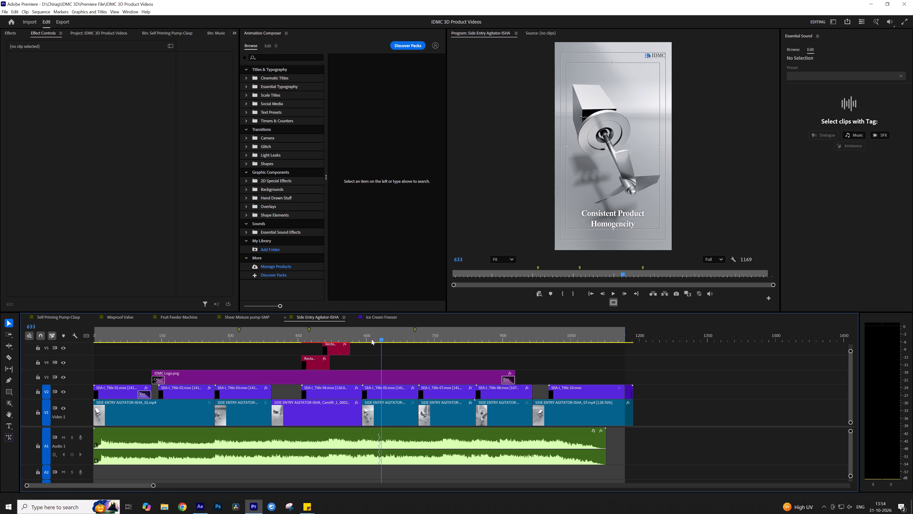
left_click_drag(371, 339, 330, 340)
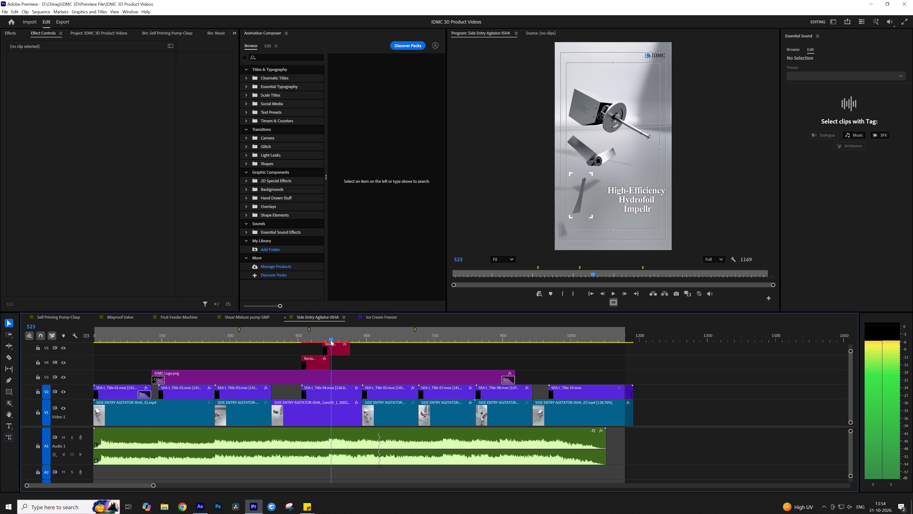
left_click_drag(330, 340, 387, 338)
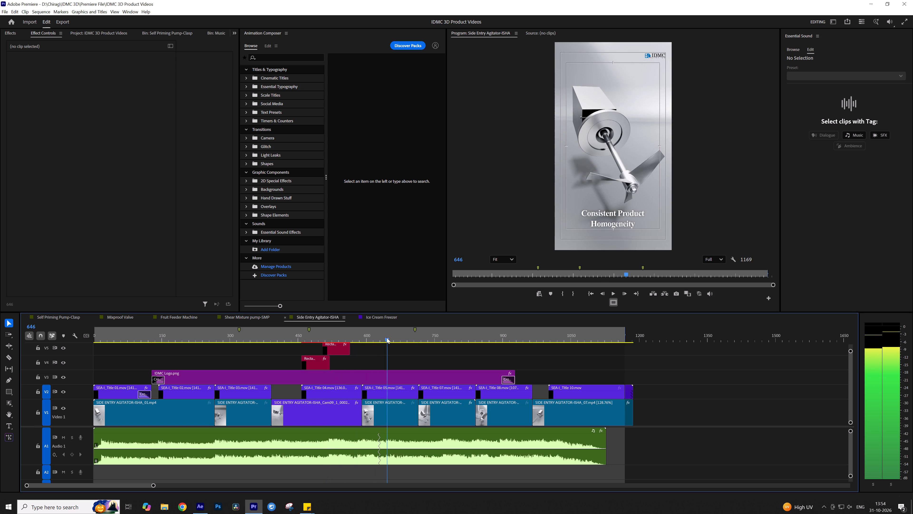
left_click_drag(387, 338, 386, 338)
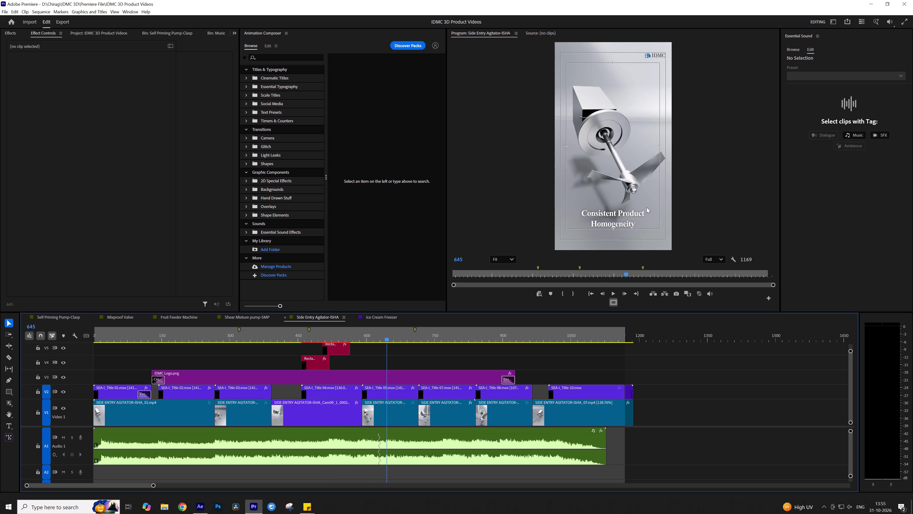
left_click(353, 330)
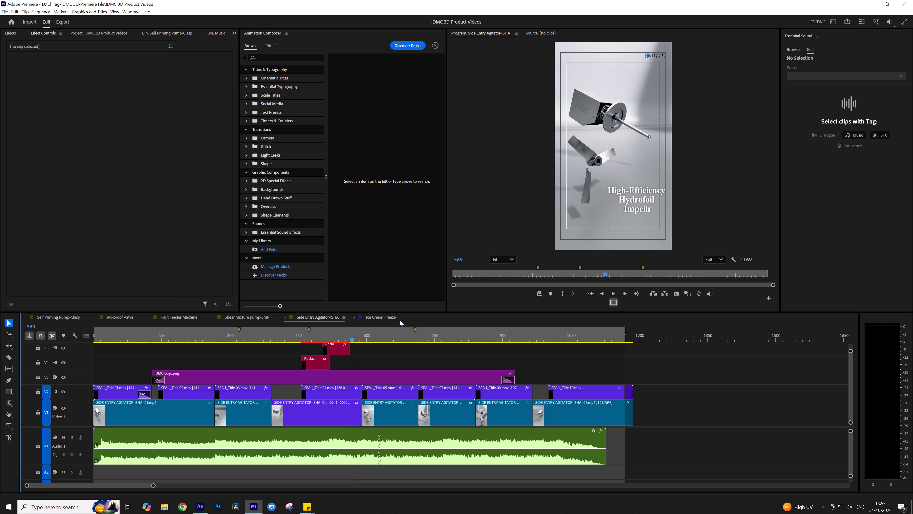
left_click(385, 335)
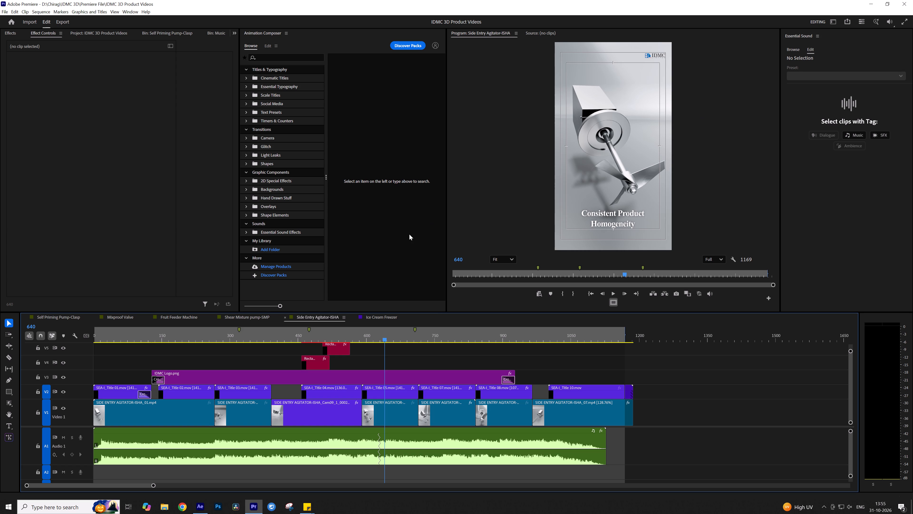
left_click(339, 327)
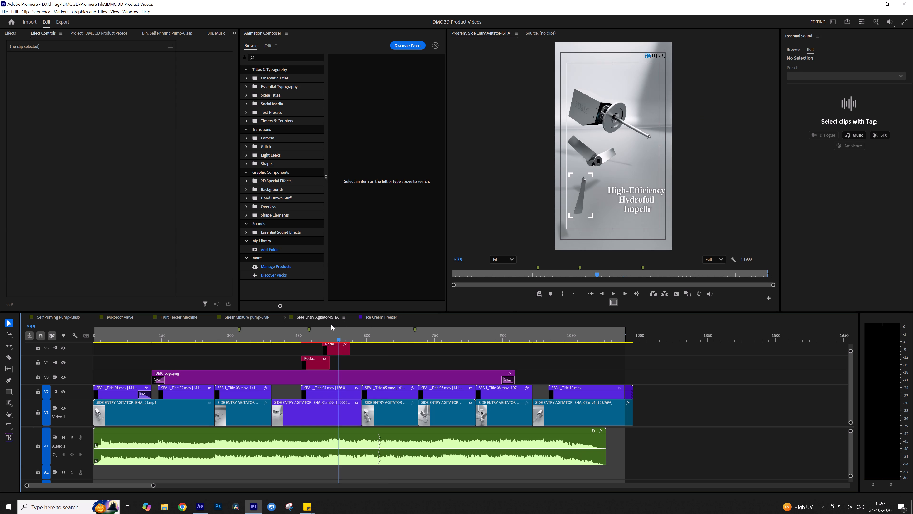
left_click_drag(335, 332, 338, 333)
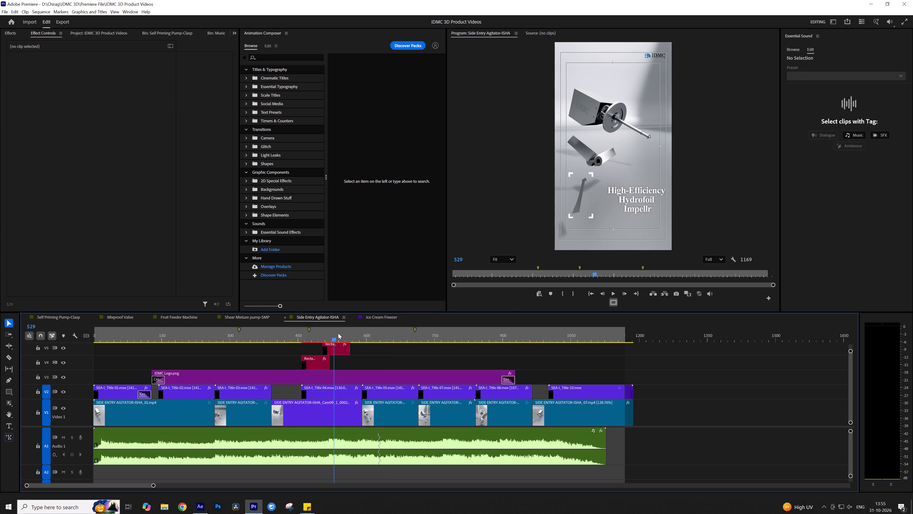
left_click_drag(338, 333, 386, 341)
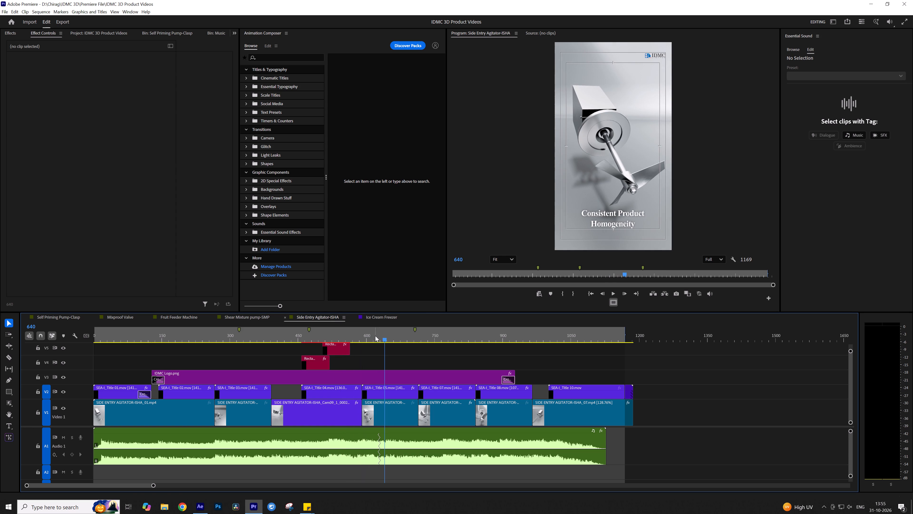
left_click_drag(343, 332, 357, 333)
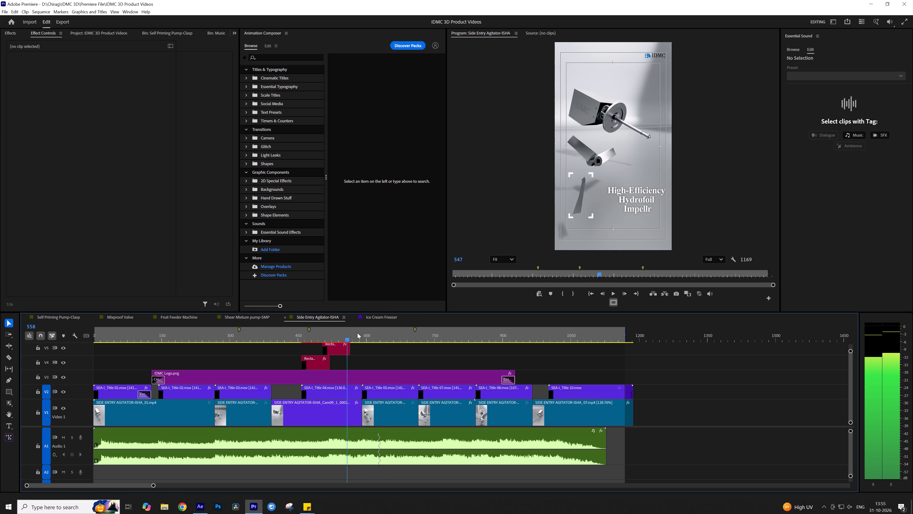
left_click_drag(357, 333, 330, 341)
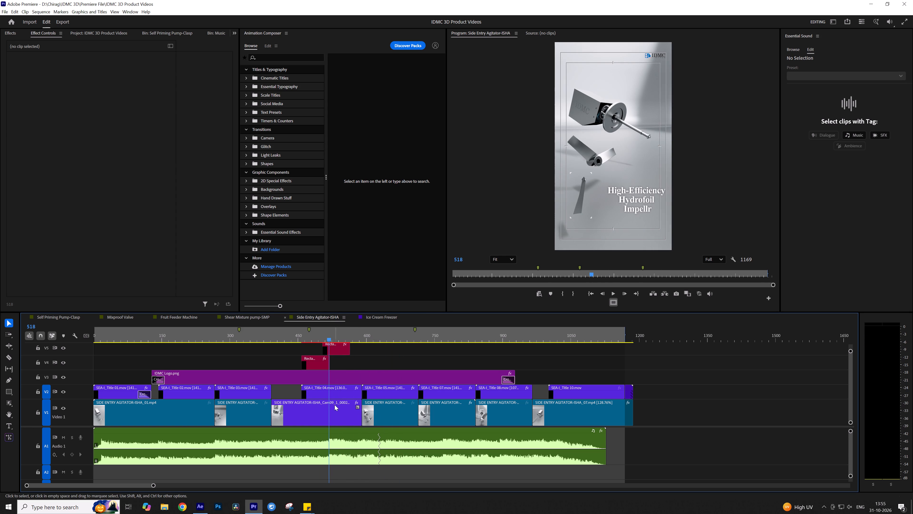
Park the hydrofoil callout video clip beyond the sequence end and move the Consistent Product Homogeneity video clip into its vacated V1 slot.
left_click(333, 406)
left_click_drag(321, 412, 771, 400)
left_click_drag(395, 419, 384, 419)
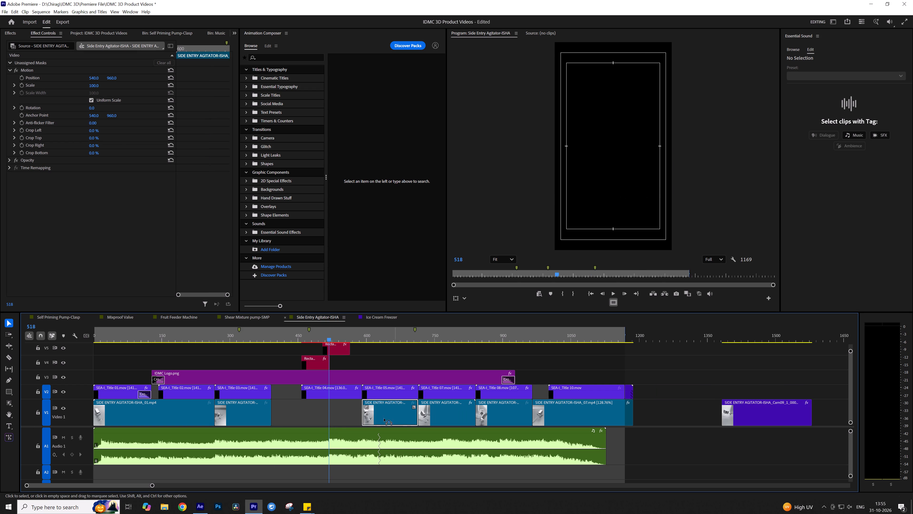
left_click_drag(384, 419, 305, 418)
left_click(305, 418)
left_click_drag(307, 417, 304, 416)
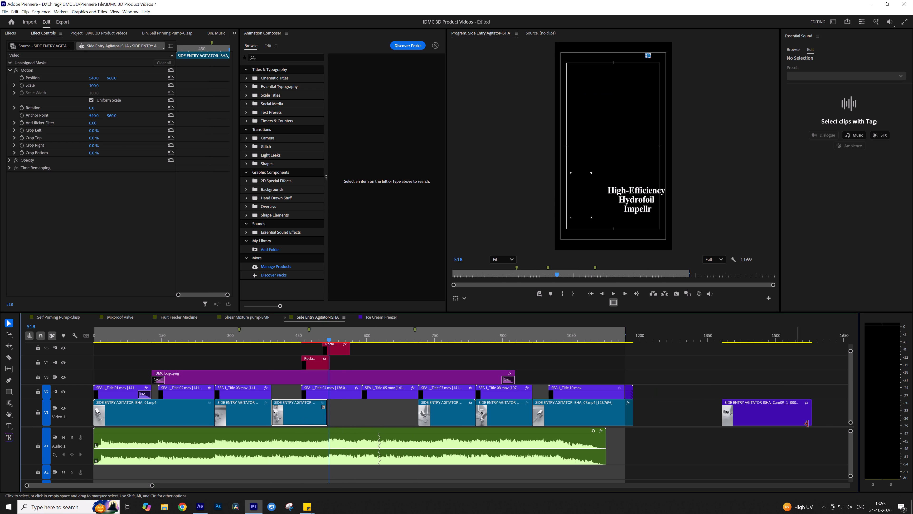
Shorten the parked callout video clip and fit it into the V1 gap beneath the Consistent Product Homogeneity title.
left_click_drag(810, 414, 755, 420)
left_click_drag(736, 422, 360, 410)
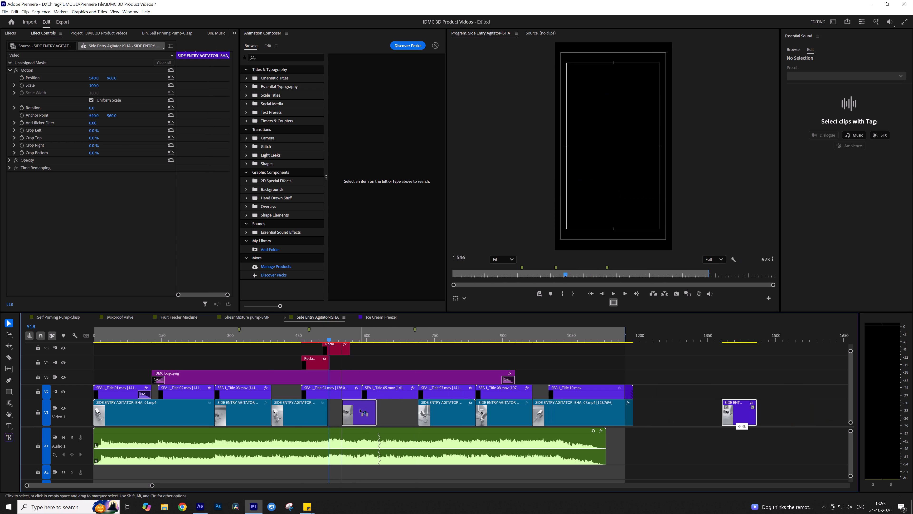
left_click_drag(360, 410, 374, 413)
left_click_drag(399, 415, 446, 416)
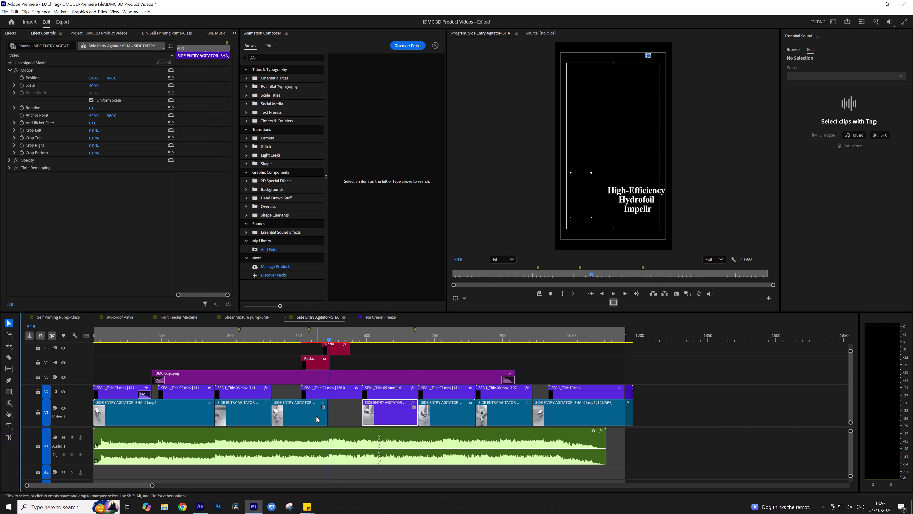
Extend the end of the SIDE ENTRY AGITATOR-ISHA_03 clip on V1 to meet the repositioned callout clip.
left_click_drag(326, 416, 417, 416)
Review the swapped shots against the High-Efficiency Hydrofoil Impellr and Consistent Product Homogeneity titles.
left_click_drag(269, 335, 291, 338)
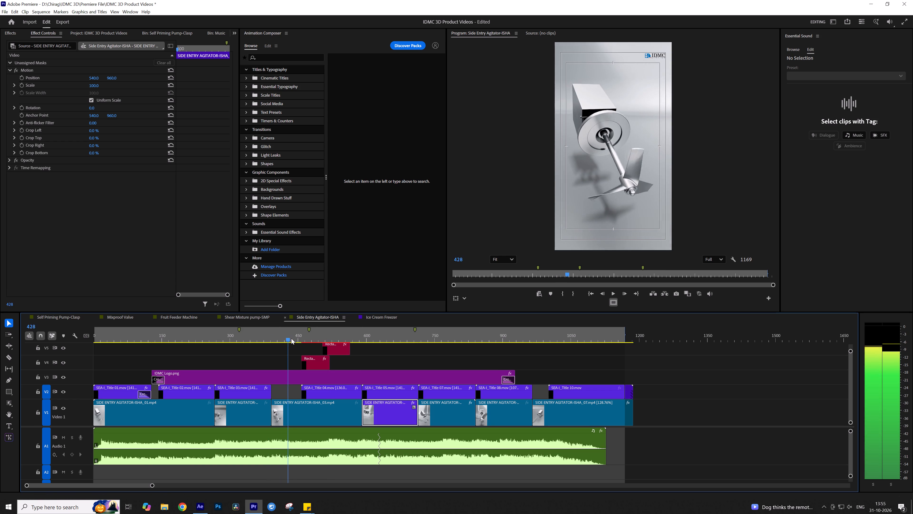
left_click_drag(291, 338, 330, 346)
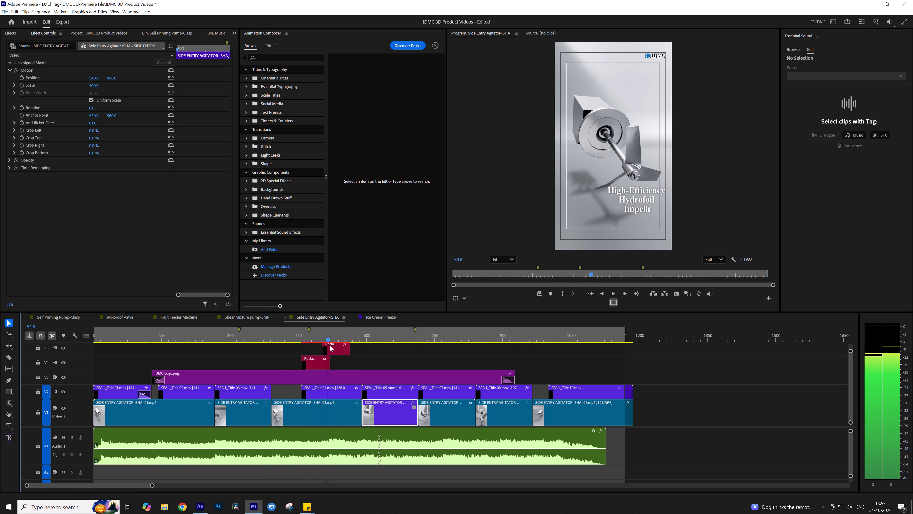
left_click_drag(330, 346, 381, 353)
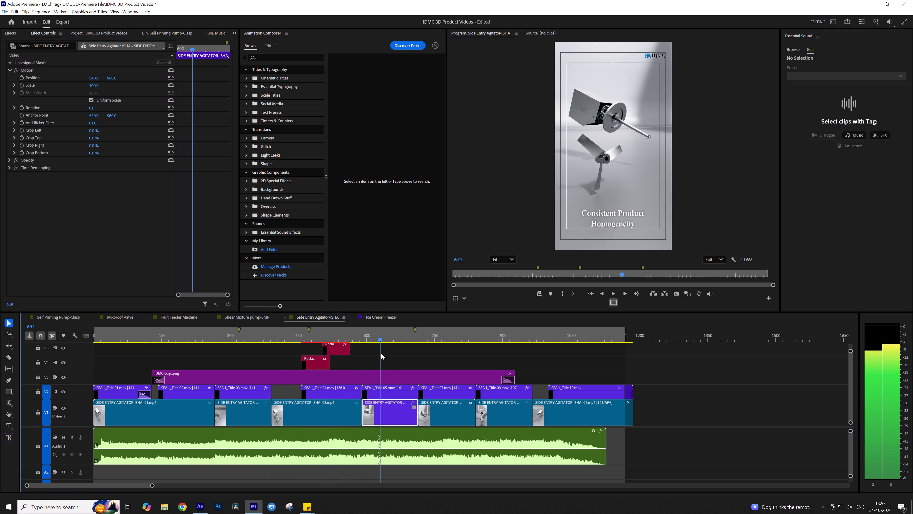
left_click_drag(381, 353, 391, 355)
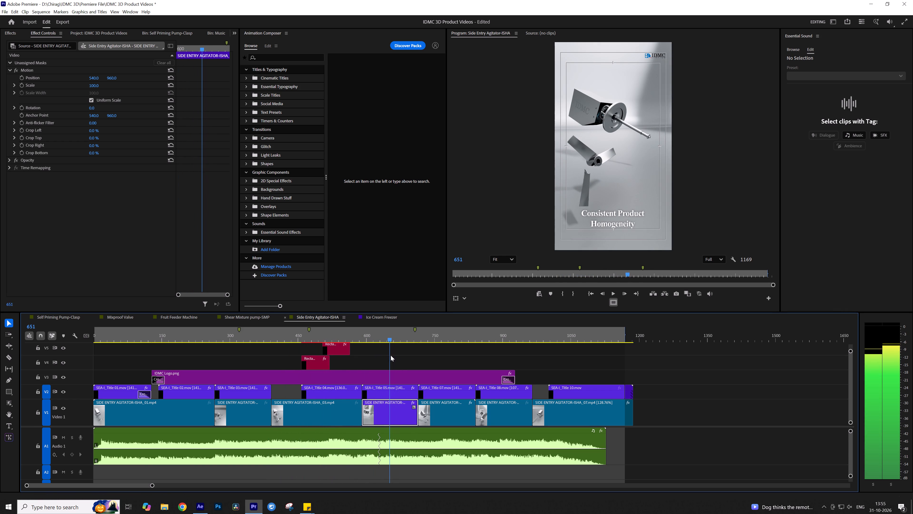
left_click_drag(391, 355, 386, 356)
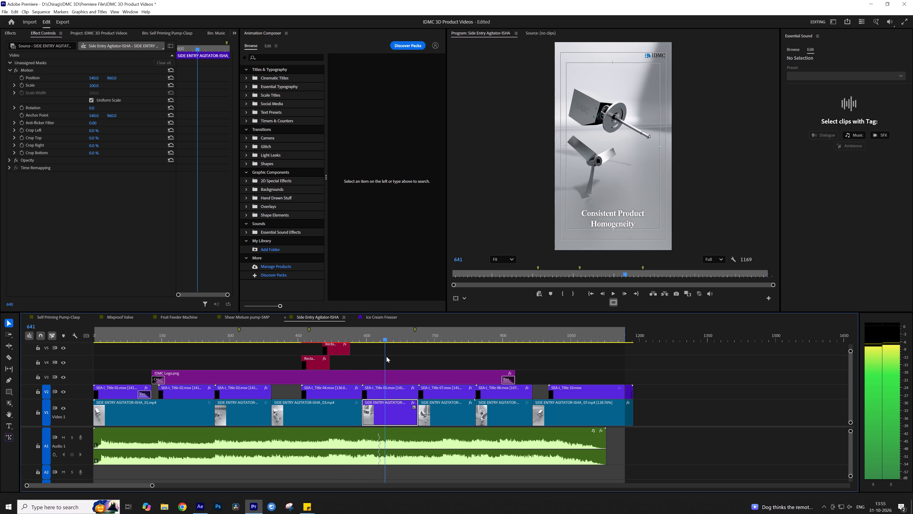
left_click_drag(386, 356, 389, 355)
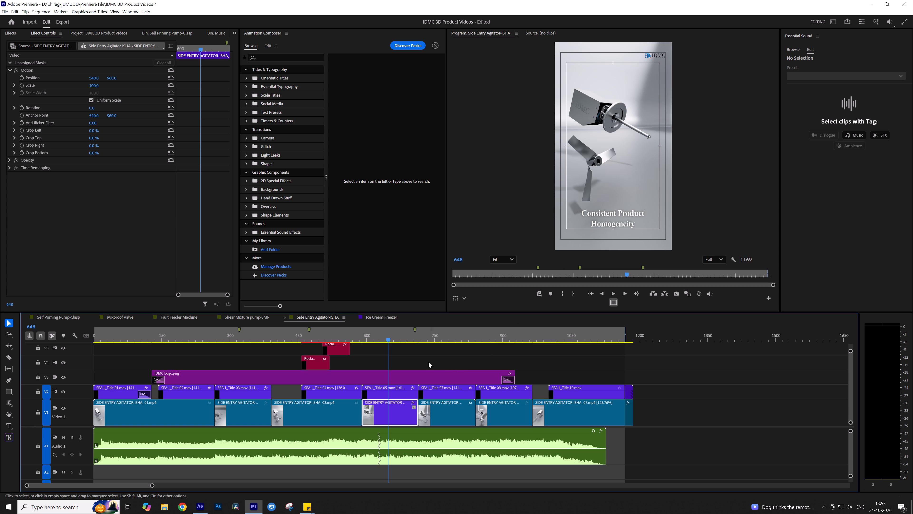
Deselect the repositioned clip and save the project.
left_click(419, 360)
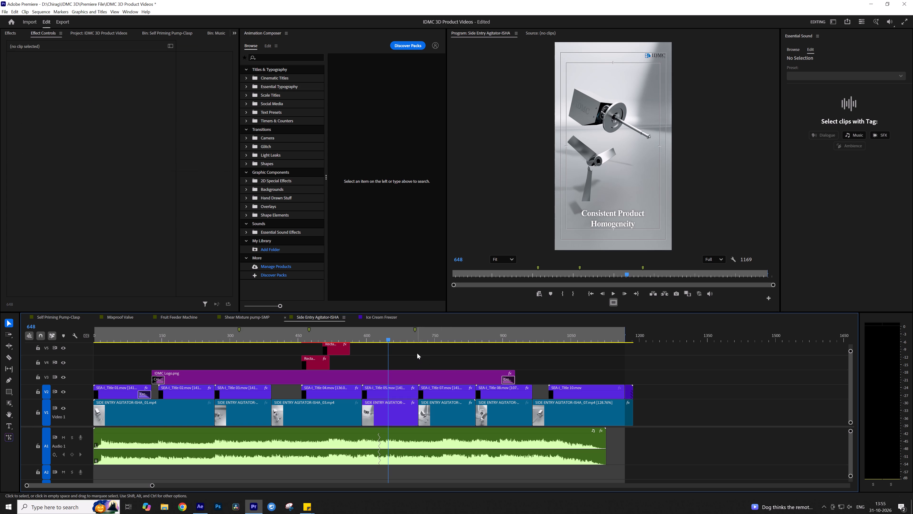
key("ctrl+s")
Review the opening title and the Hygienic Design shot in the Shear Mixture pump-SMP sequence.
left_click(243, 316)
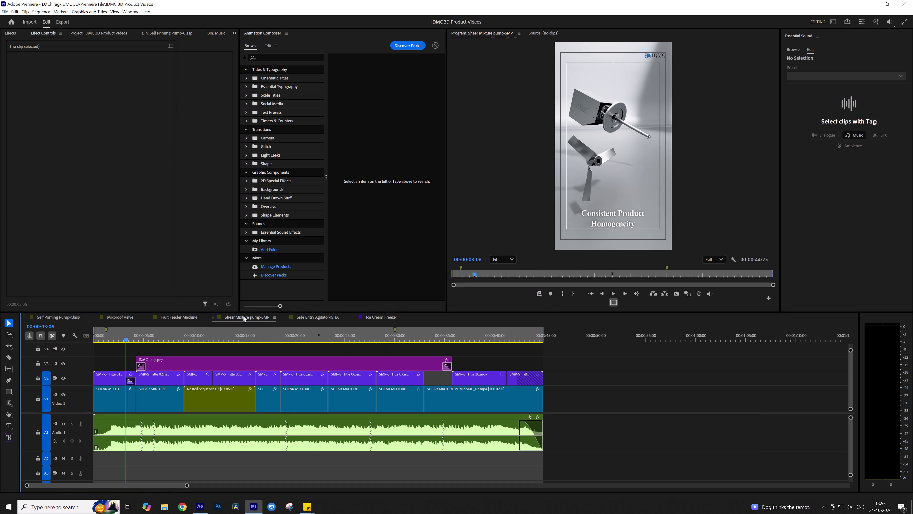
left_click(229, 345)
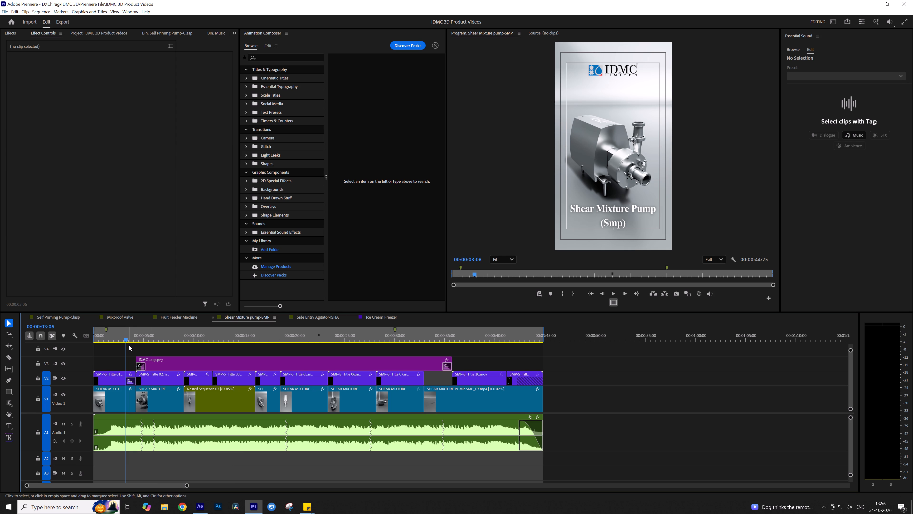
left_click(111, 353)
left_click_drag(116, 337, 122, 338)
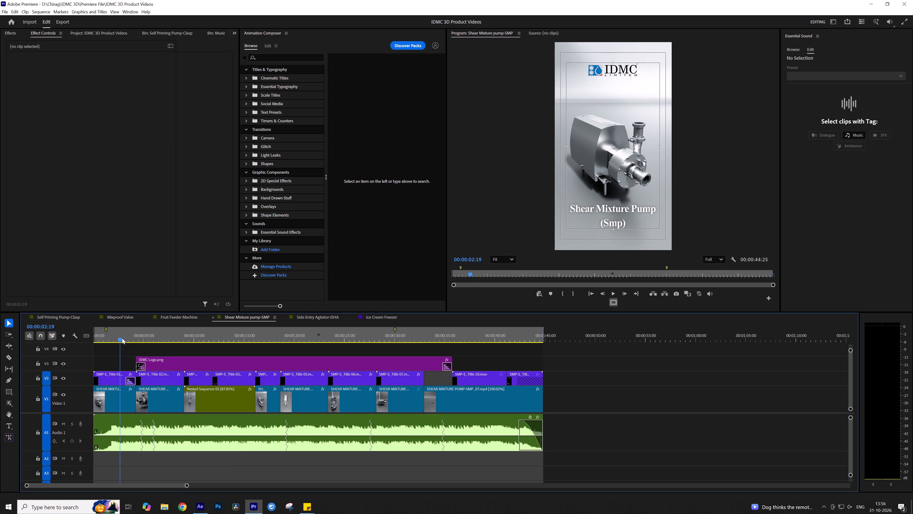
left_click_drag(122, 338, 164, 342)
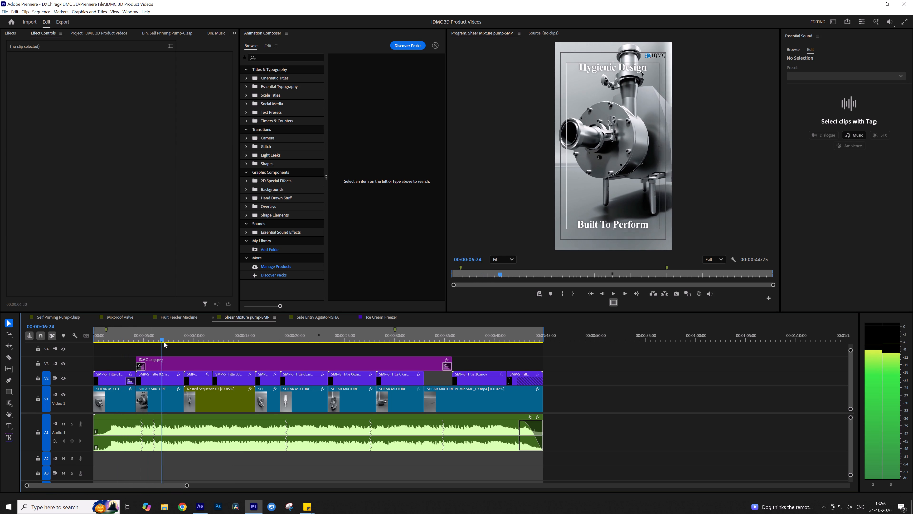
left_click_drag(164, 342, 144, 349)
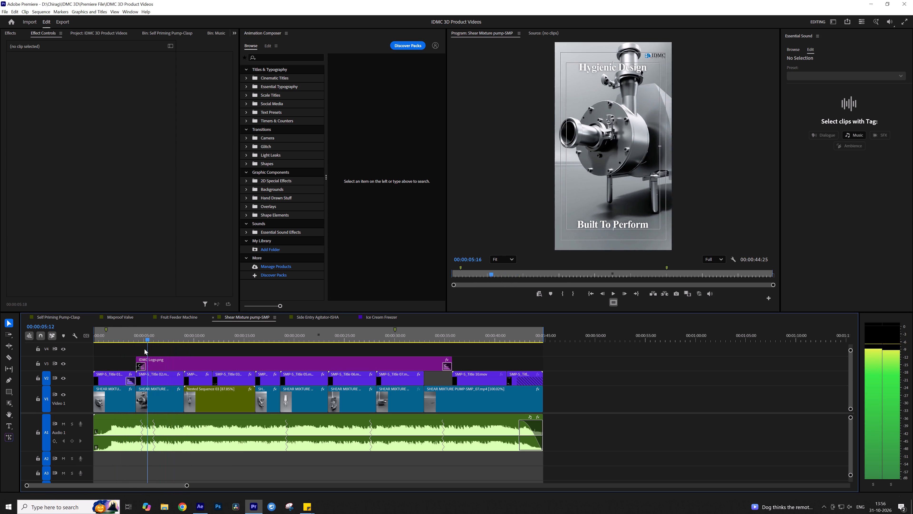
left_click_drag(144, 349, 115, 349)
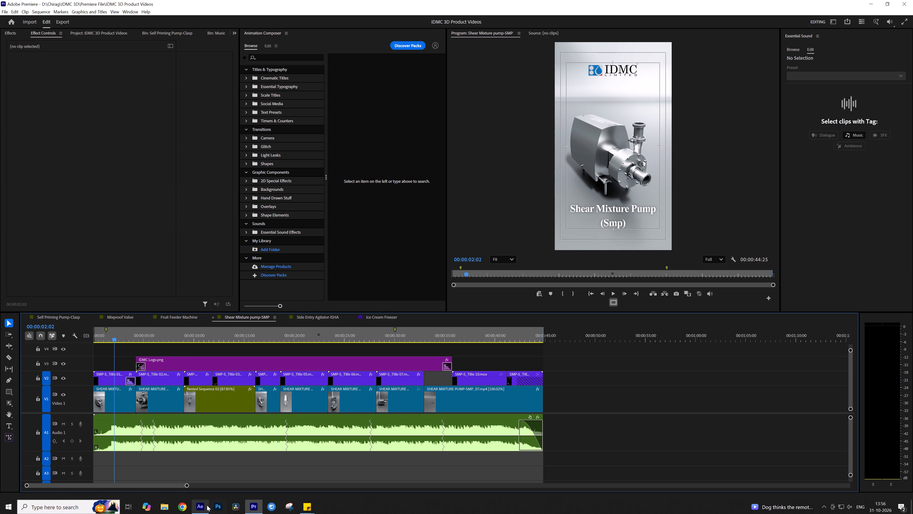
Switch to After Effects, save the current titles project and open the SMP-S Text project.
left_click(207, 505)
key("ctrl+s")
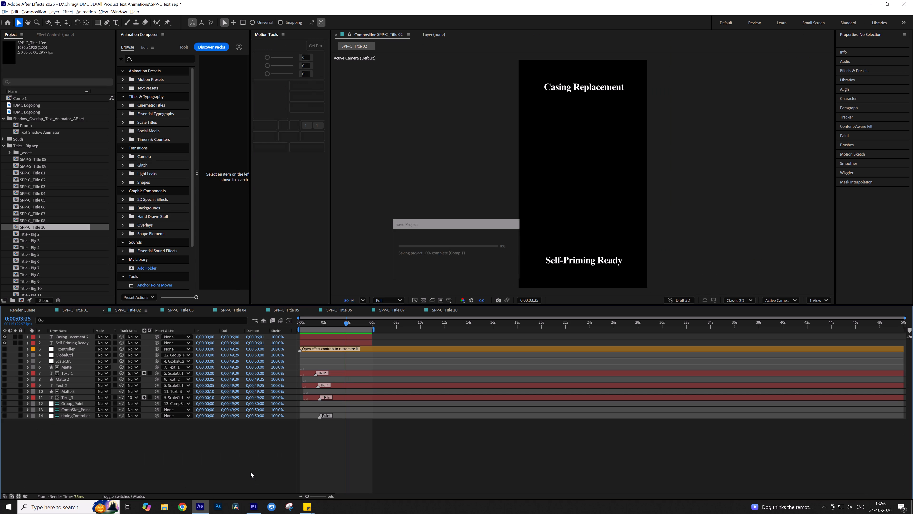
left_click(6, 13)
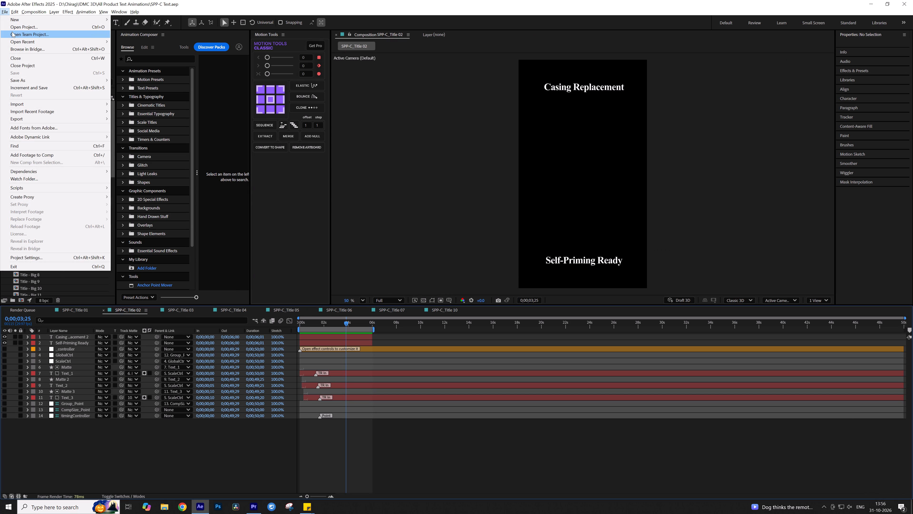
left_click(13, 29)
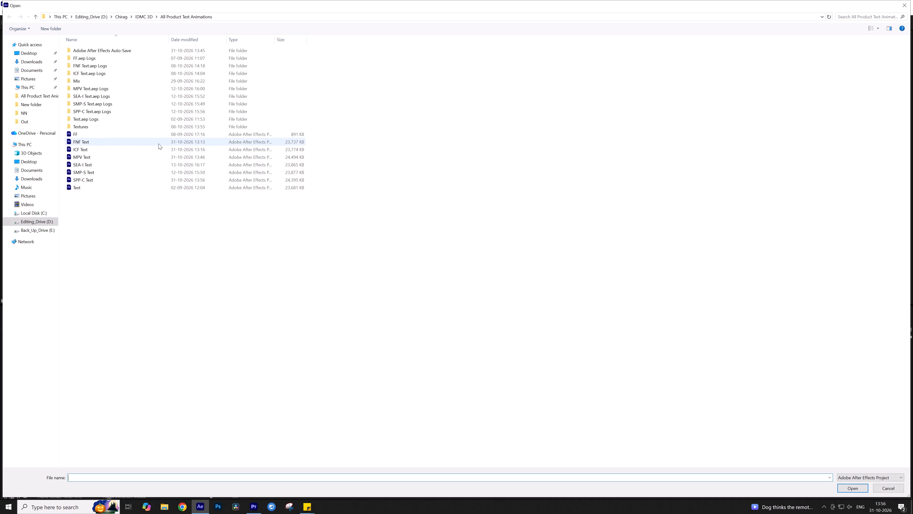
double_click(92, 172)
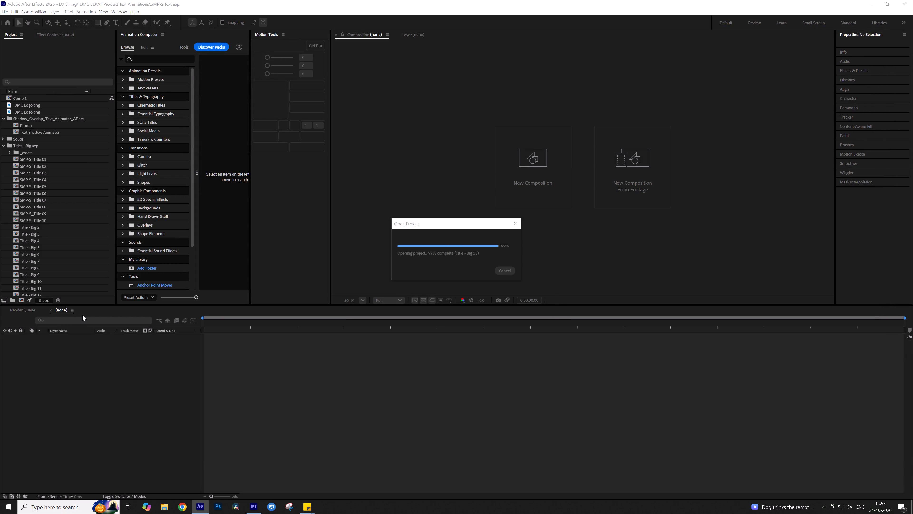
left_click(541, 312)
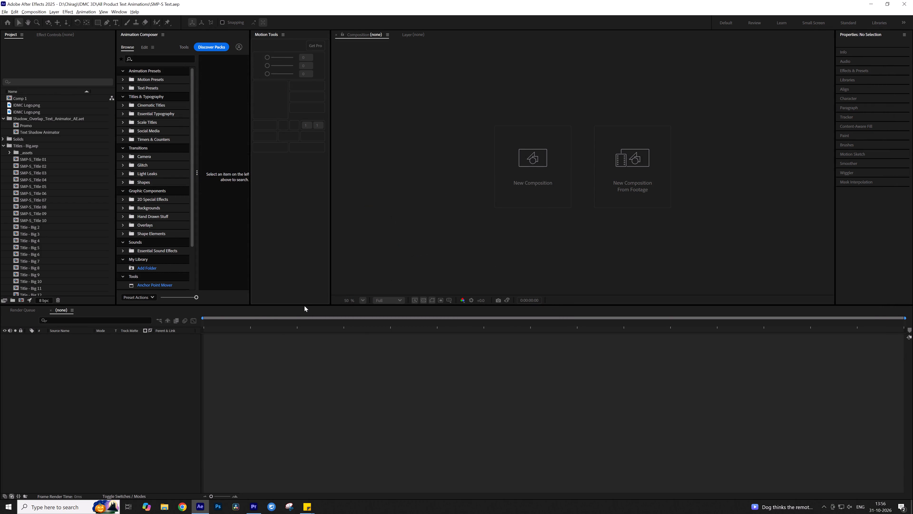
Shorten the product title in the SMP-S_Title 01 composition to read Shear Pump on a single line.
left_click(79, 311)
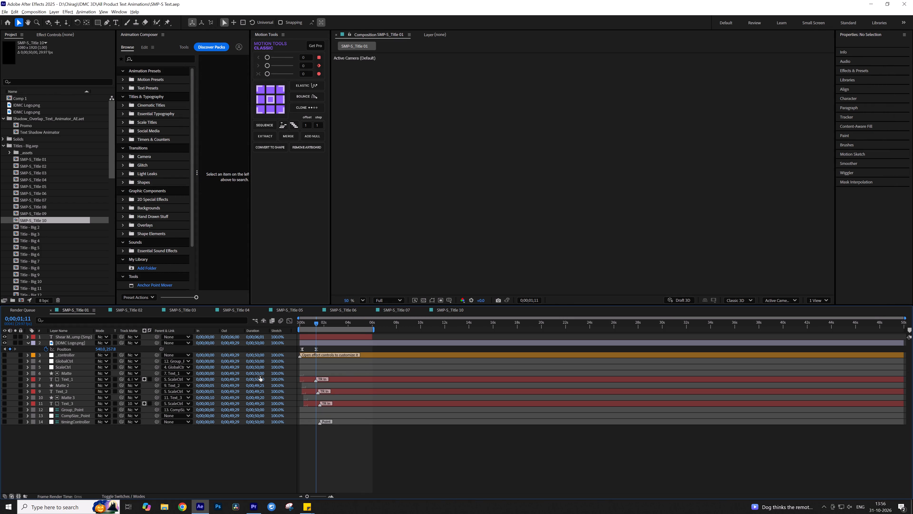
left_click(341, 452)
key("s")
key("s")
double_click(572, 246)
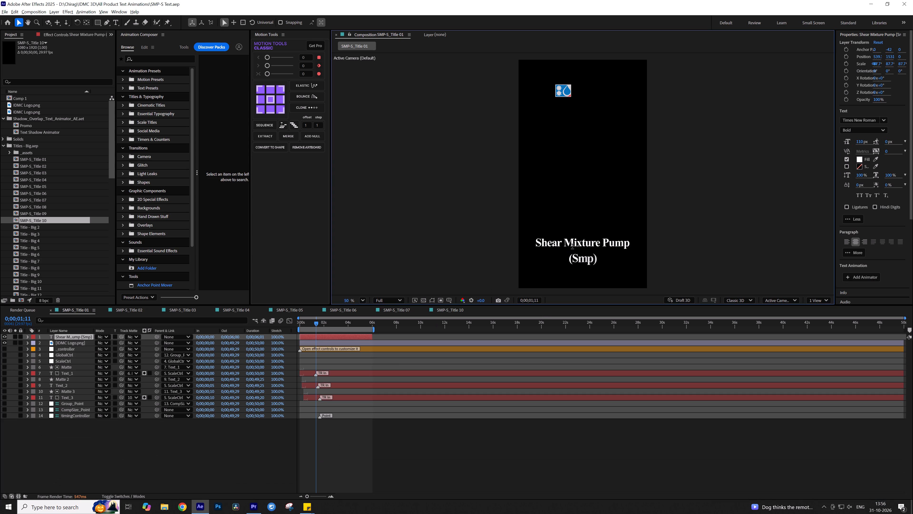
left_click_drag(566, 242, 594, 244)
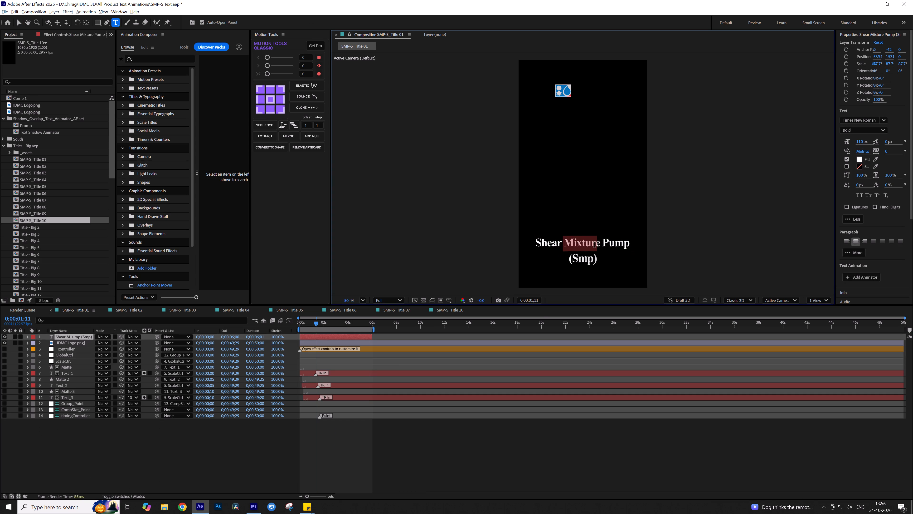
left_click_drag(594, 244, 601, 242)
key("BackSpace")
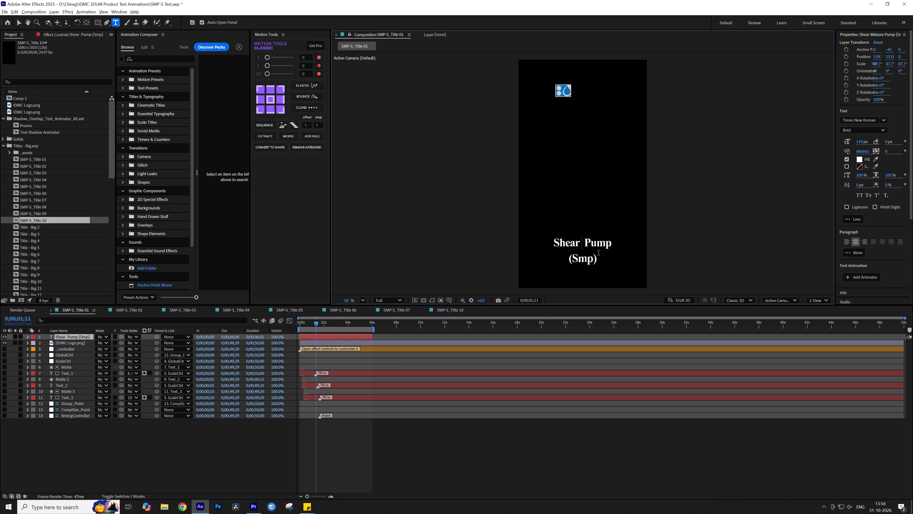
key("Delete")
key("Right")
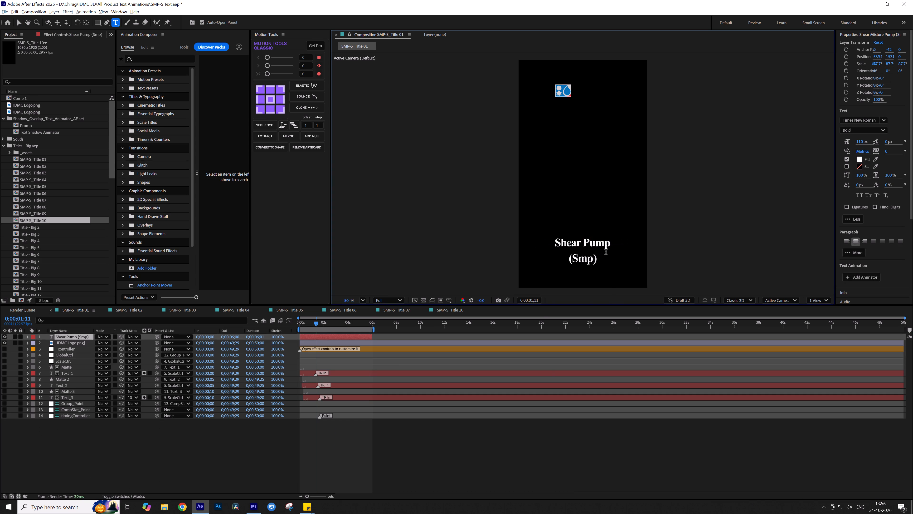
key("Right")
key("Right")
key("Right")
key("Delete")
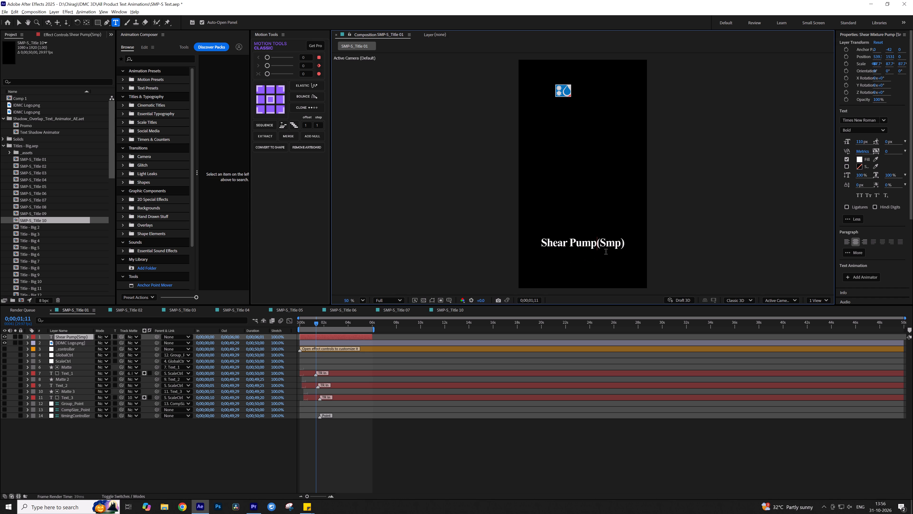
key("Delete")
key("Delete")
key("Delete")
key("Delete")
key("Delete")
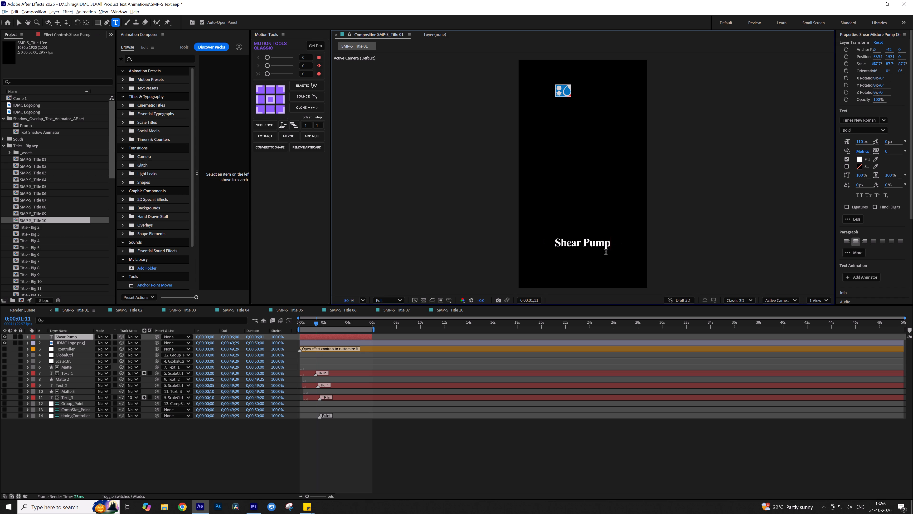
Copy the Shear Pump text and replace the product title in the SMP-S_Title 10 composition with it.
key("ctrl+a")
key("ctrl+c")
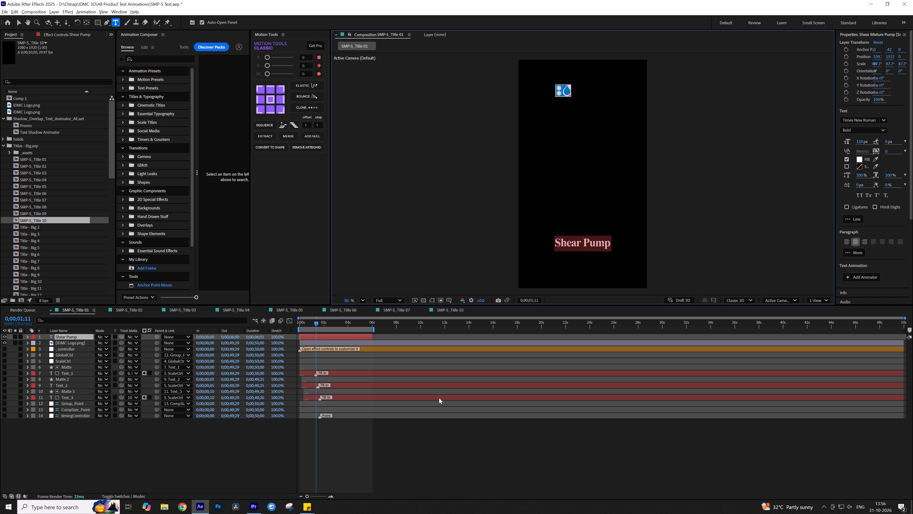
left_click(383, 449)
left_click(449, 312)
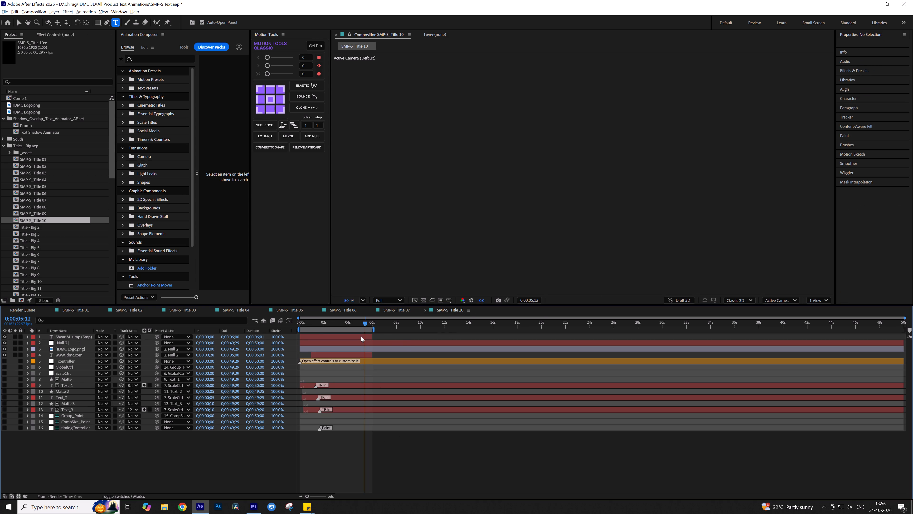
double_click(361, 336)
double_click(361, 336)
key("ctrl+a")
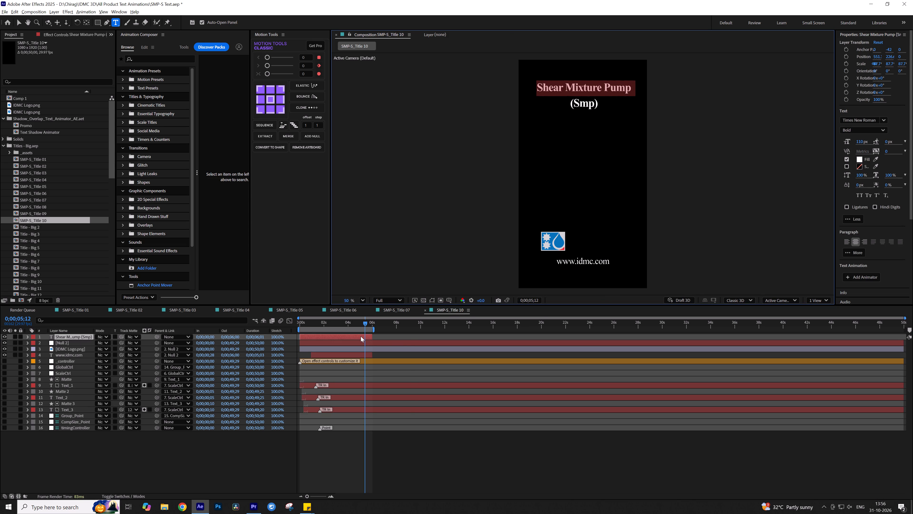
key("ctrl+v")
left_click(392, 423)
left_click(386, 437)
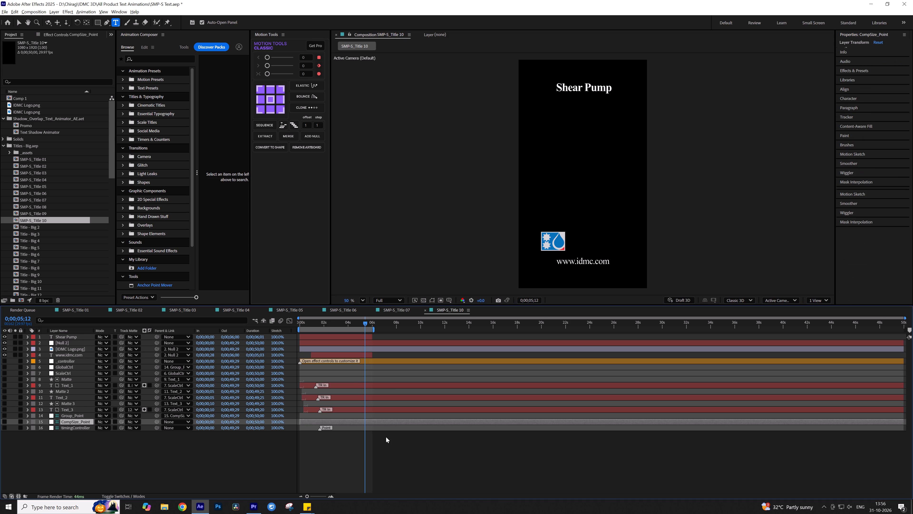
key("v")
Add the SMP-S_Title 01 and SMP-S_Title 10 compositions to the render queue.
left_click(86, 316)
left_click(81, 311)
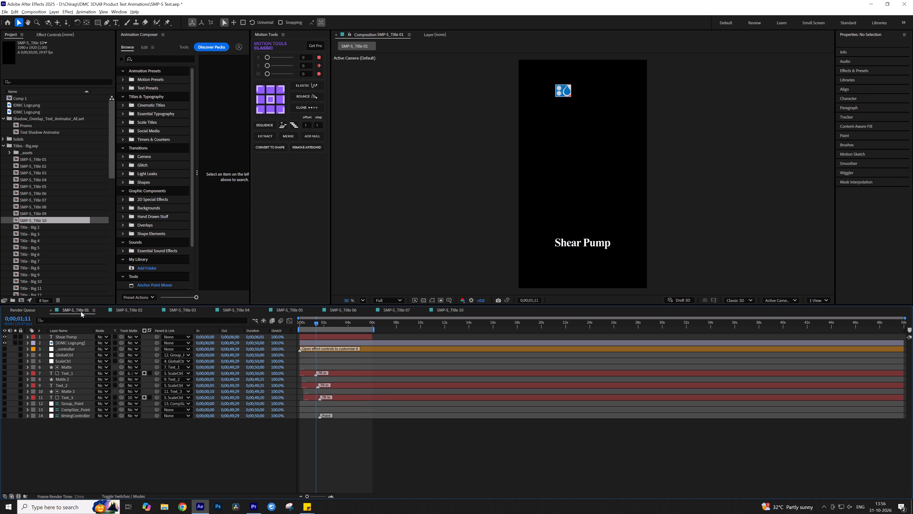
key("ctrl+m")
left_click(451, 310)
key("ctrl+m")
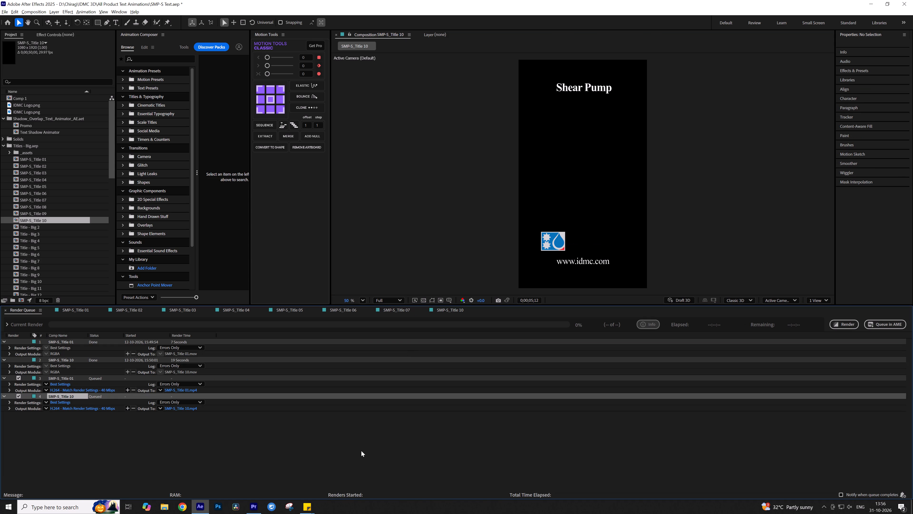
Switch to Premiere, save the project and review the Shear Mixture pump-SMP shots through the Interchangeable Work Heads section.
left_click(256, 505)
left_click(532, 379)
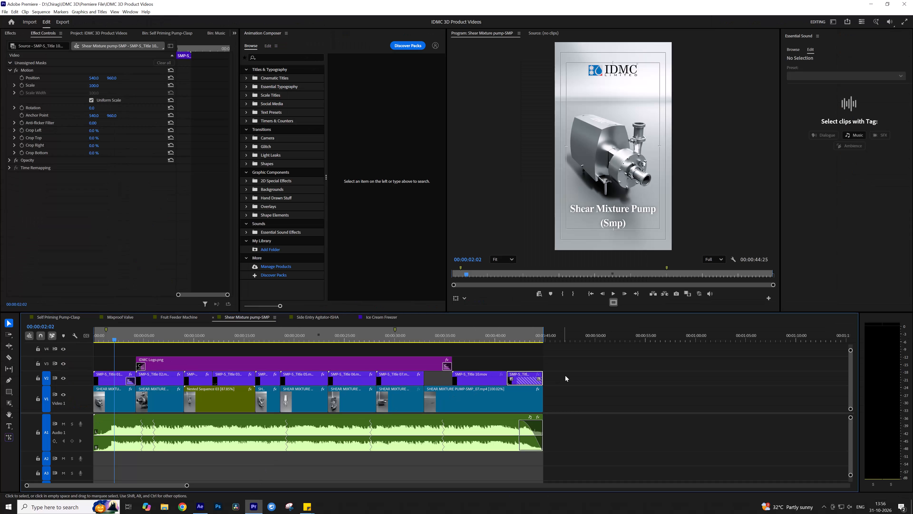
left_click(565, 376)
key("ctrl+s")
left_click_drag(121, 338, 150, 338)
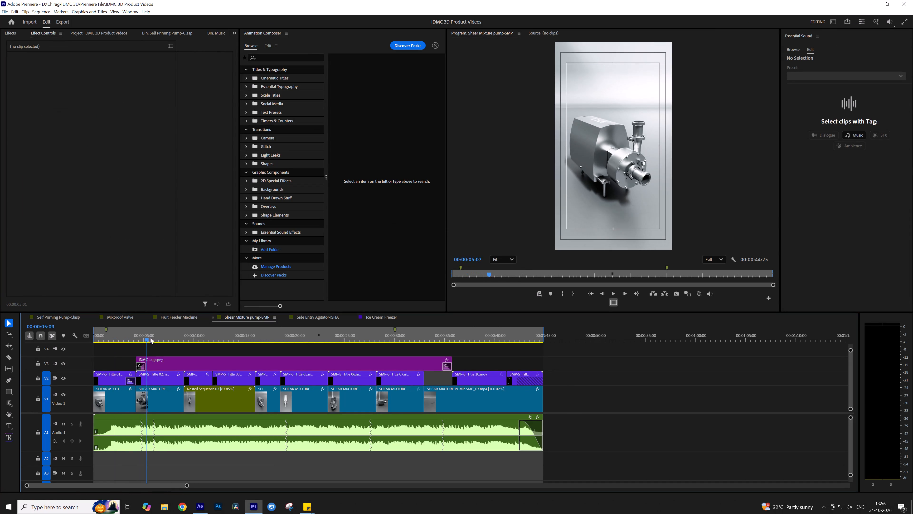
left_click_drag(150, 338, 194, 337)
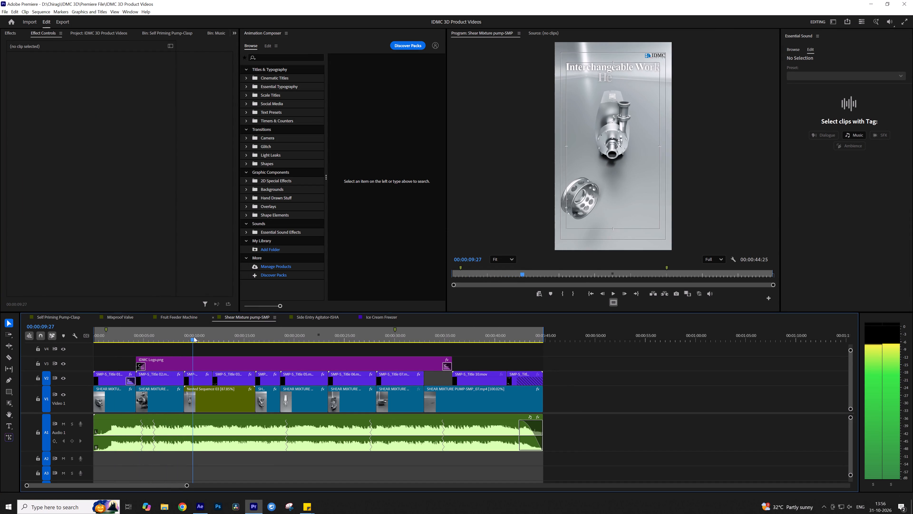
left_click_drag(194, 337, 219, 338)
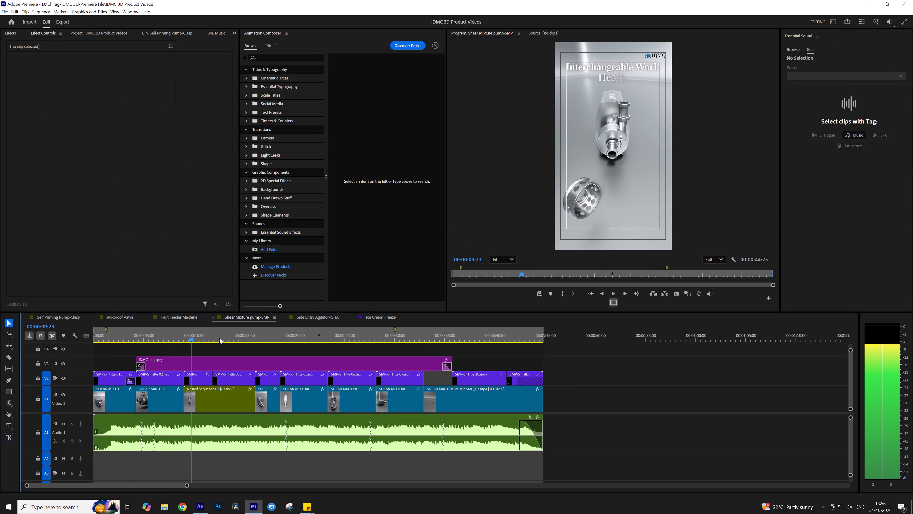
left_click_drag(219, 338, 240, 335)
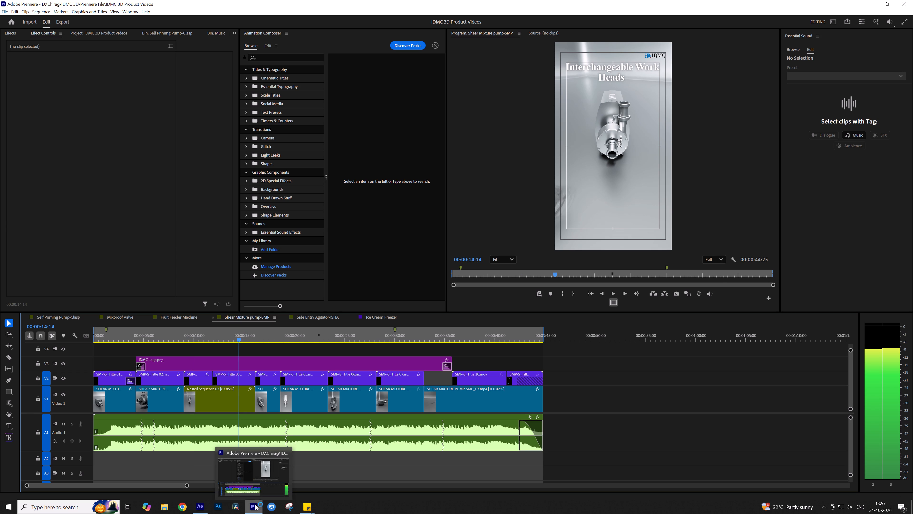
Check the title texts of SMP-S_Title 02, 03 and 04 in After Effects.
left_click(200, 506)
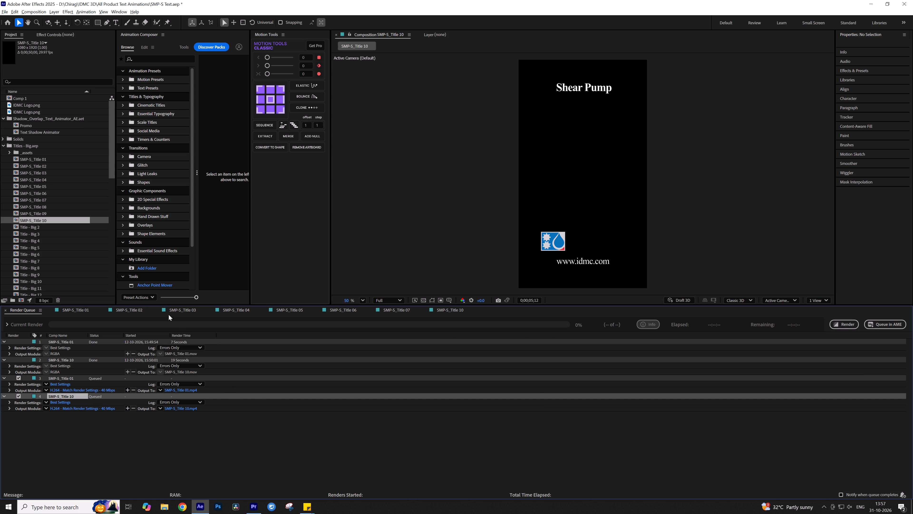
left_click(131, 313)
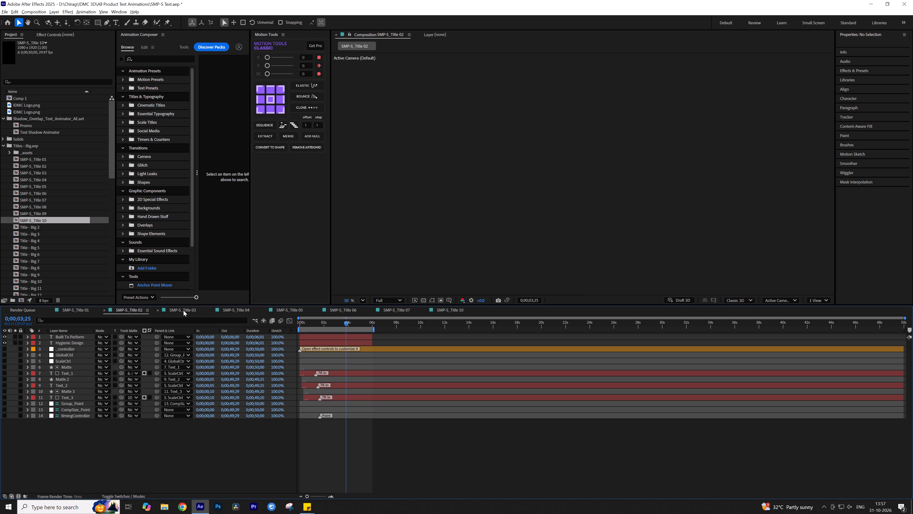
left_click(183, 310)
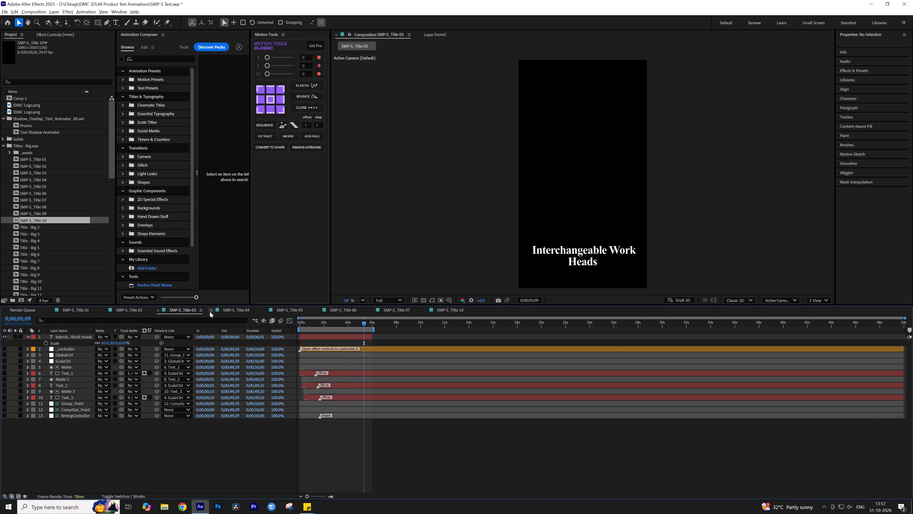
left_click(228, 312)
Switch to Premiere and reopen the IDMC 3D Product Videos project.
left_click(258, 508)
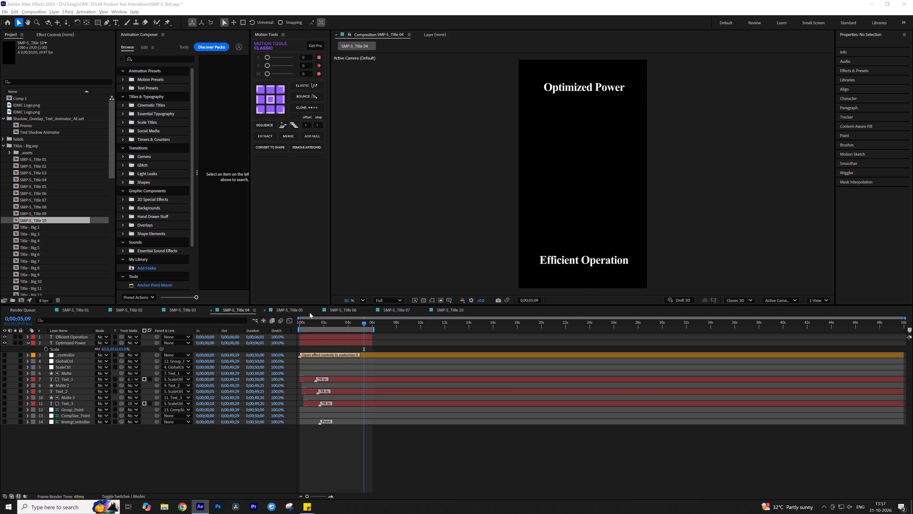
left_click(285, 308)
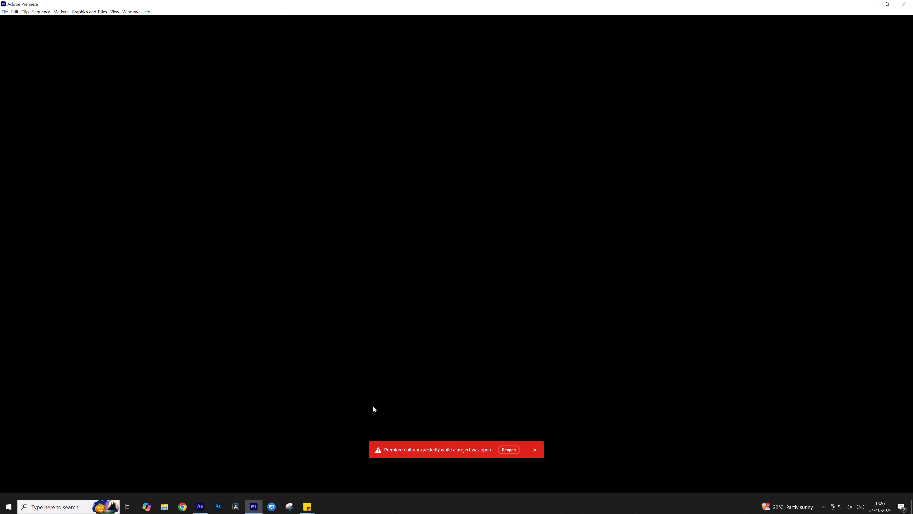
left_click(516, 445)
left_click(515, 448)
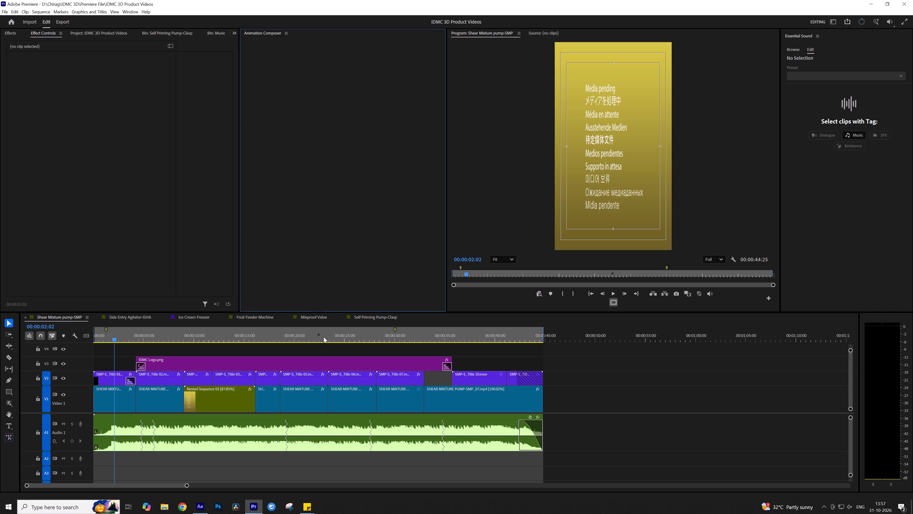
Add a sequence marker at 00:00:22:03 on the Rapid Solids Dissolution shot of Shear Mixture pump-SMP.
left_click(291, 349)
left_click_drag(177, 338, 253, 338)
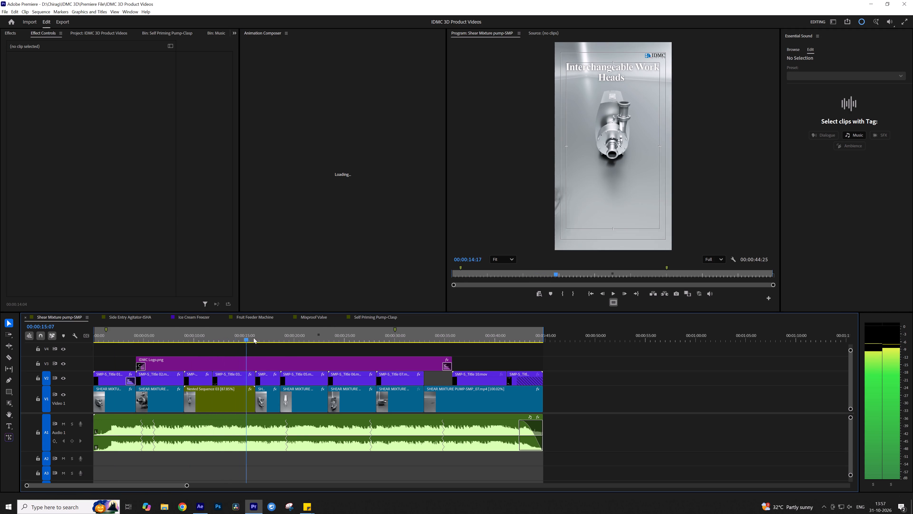
left_click_drag(253, 338, 308, 341)
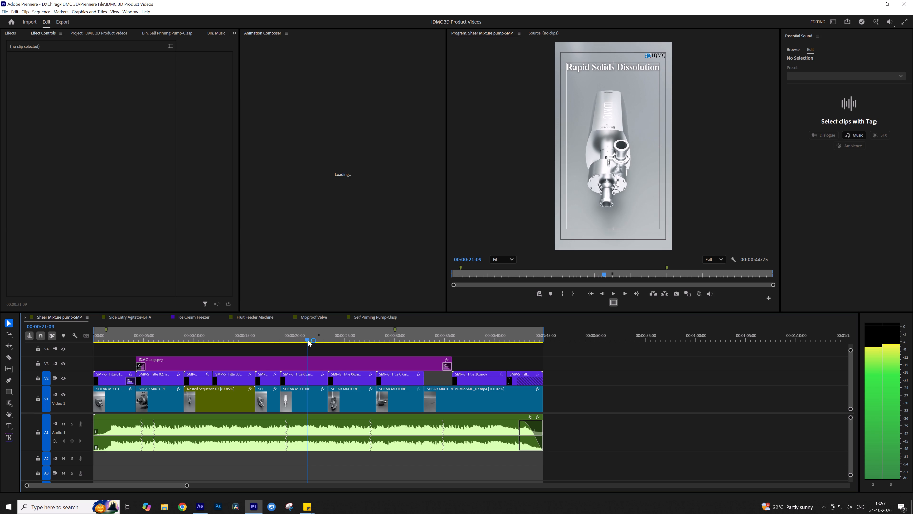
left_click_drag(308, 341, 316, 337)
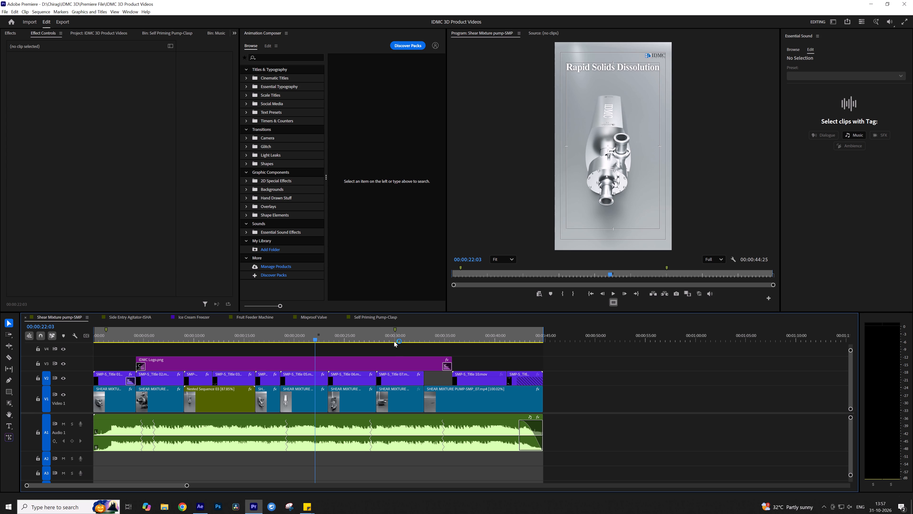
left_click(364, 347)
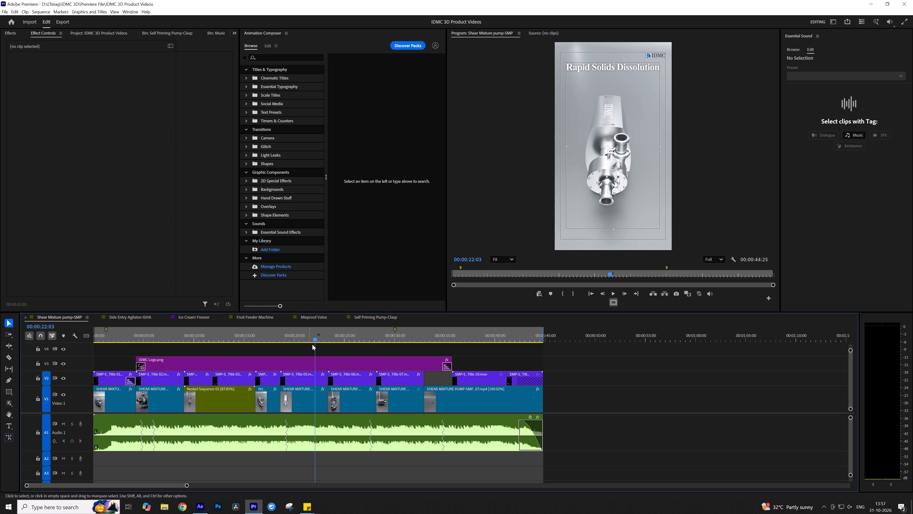
key("m")
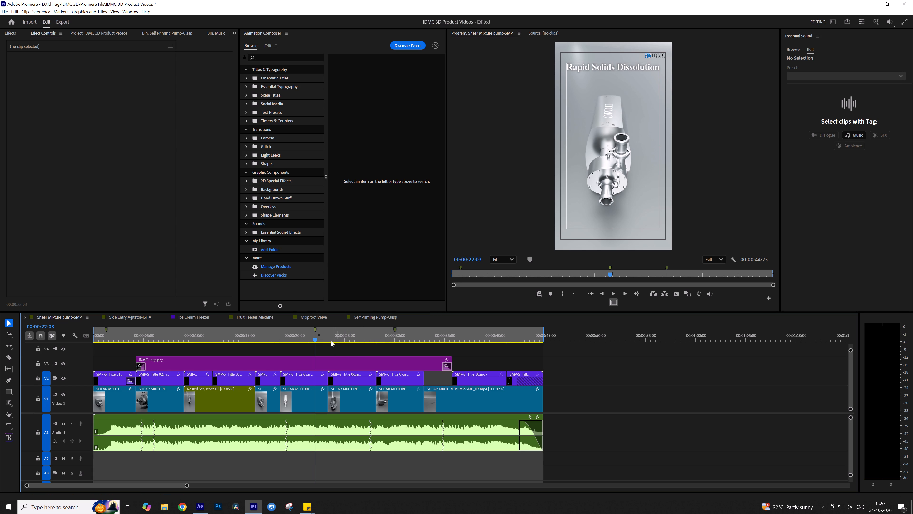
Comment the 00:00:22:03 marker "Make Translucent front part and show impeller" and save the project.
double_click(315, 330)
key("Tab")
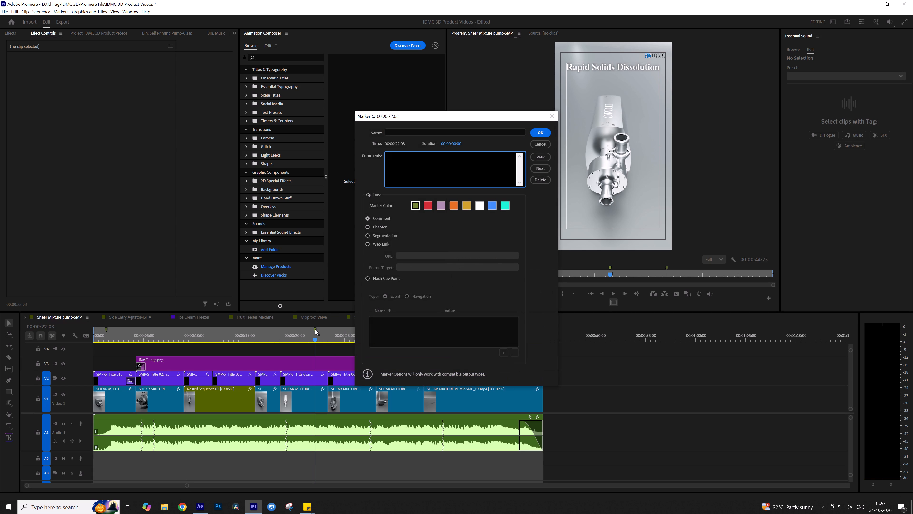
type("Fr")
key("BackSpace")
key("BackSpace")
key("BackSpace")
type("Mka")
key("BackSpace")
key("BackSpace")
type("ake")
key("space")
type("Tr")
type("ans")
type("lucent")
key("space")
type("front part and show ip")
key("BackSpace")
type("mpeller")
left_click(534, 134)
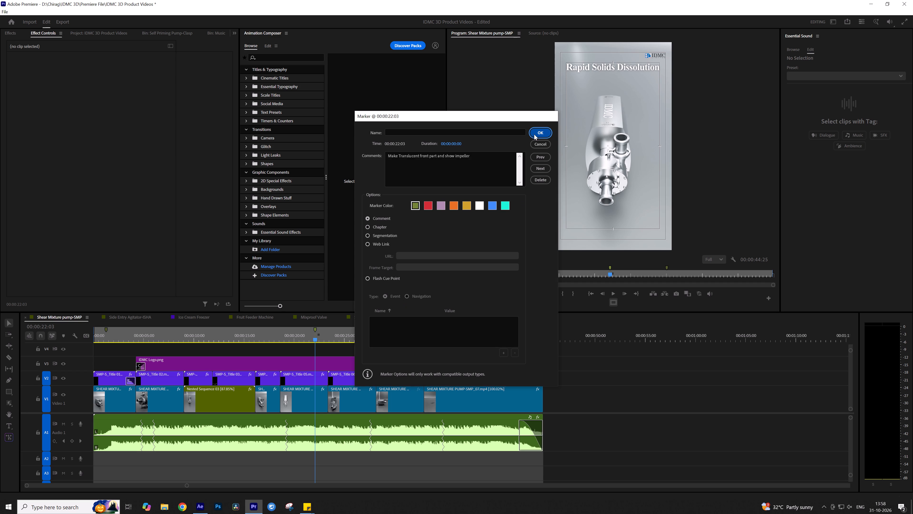
left_click(564, 374)
key("ctrl+s")
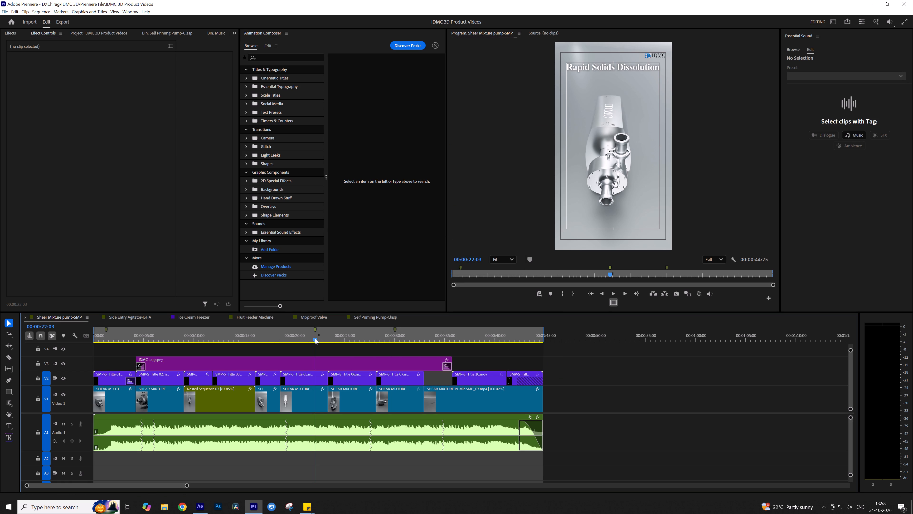
Review the remaining shots from Single & Double Seal Options through the exploded pump view and the closing title.
left_click_drag(318, 339, 353, 340)
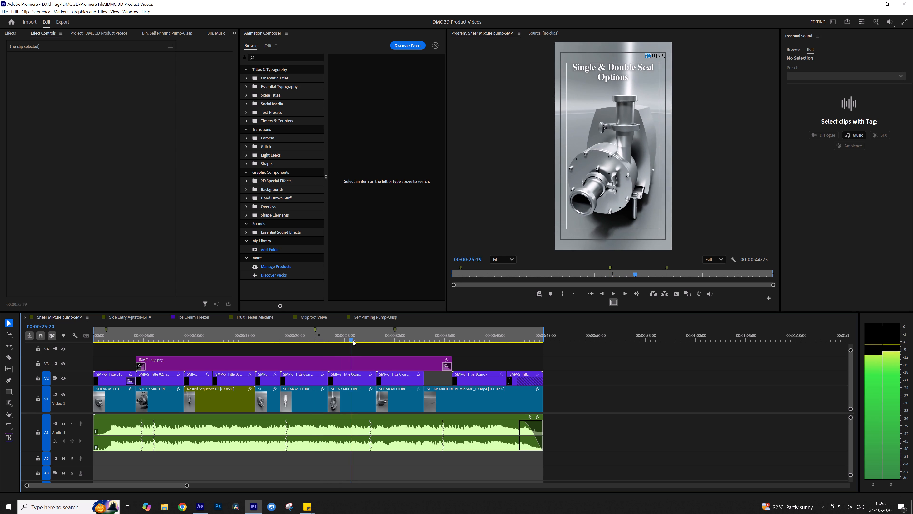
left_click_drag(353, 340, 450, 348)
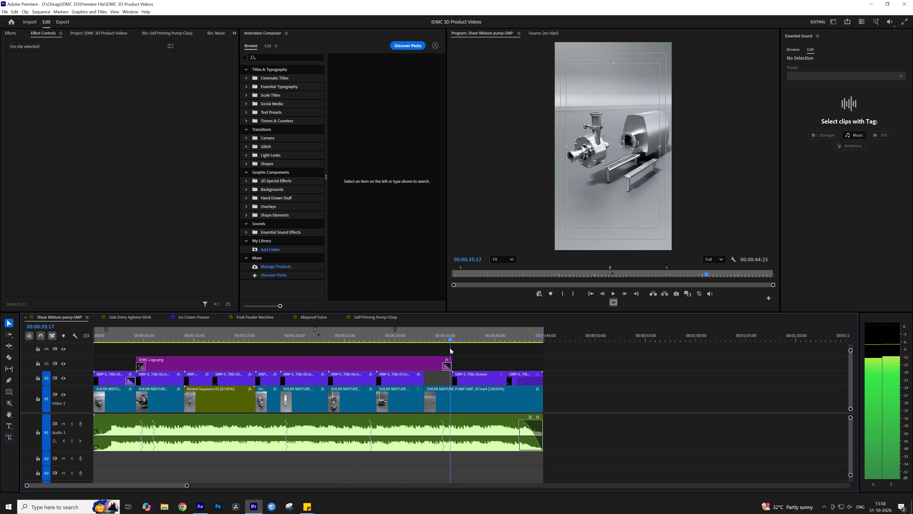
left_click_drag(450, 348, 448, 350)
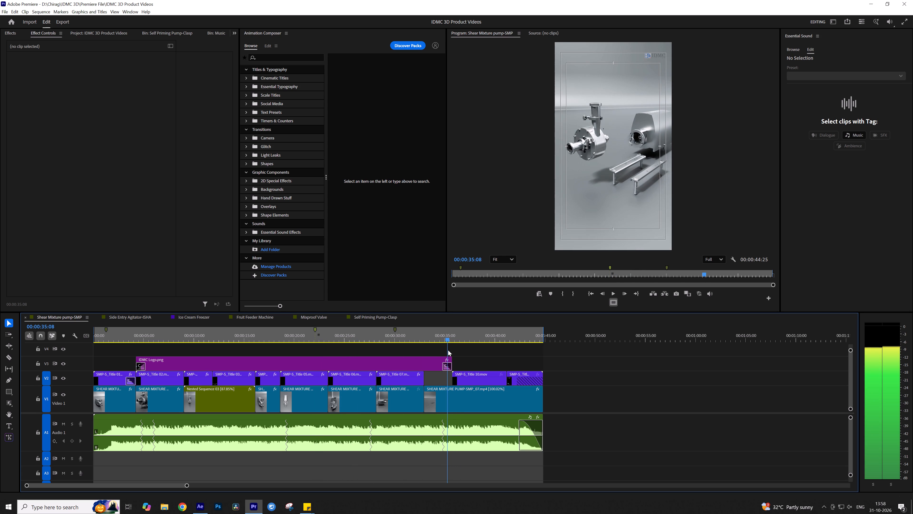
left_click_drag(448, 350, 452, 350)
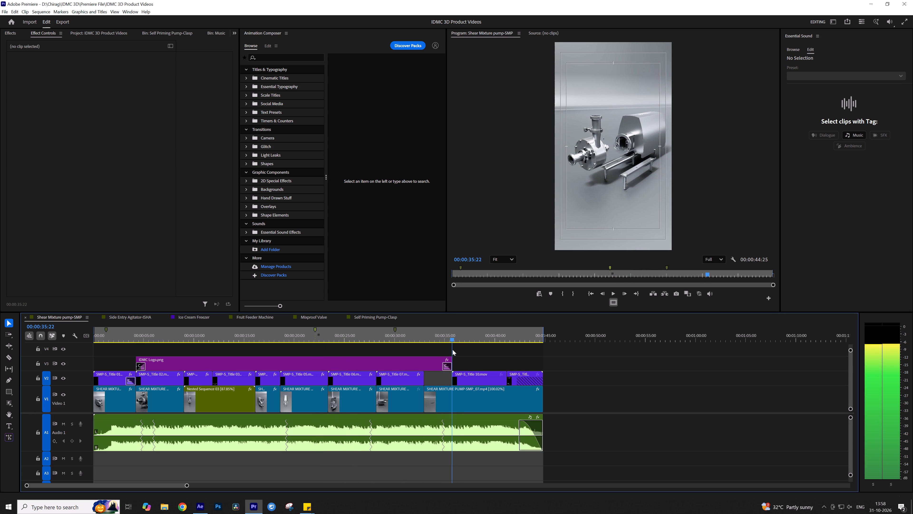
left_click_drag(452, 350, 456, 349)
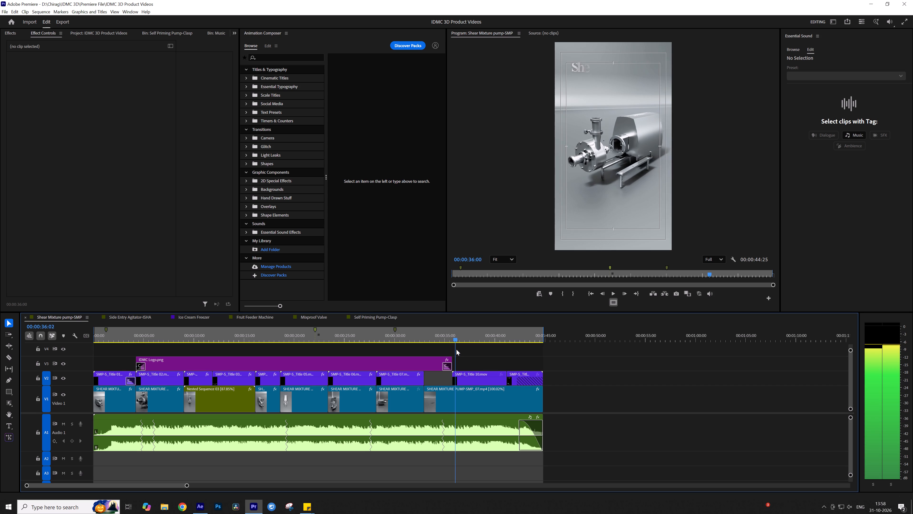
left_click_drag(456, 349, 474, 338)
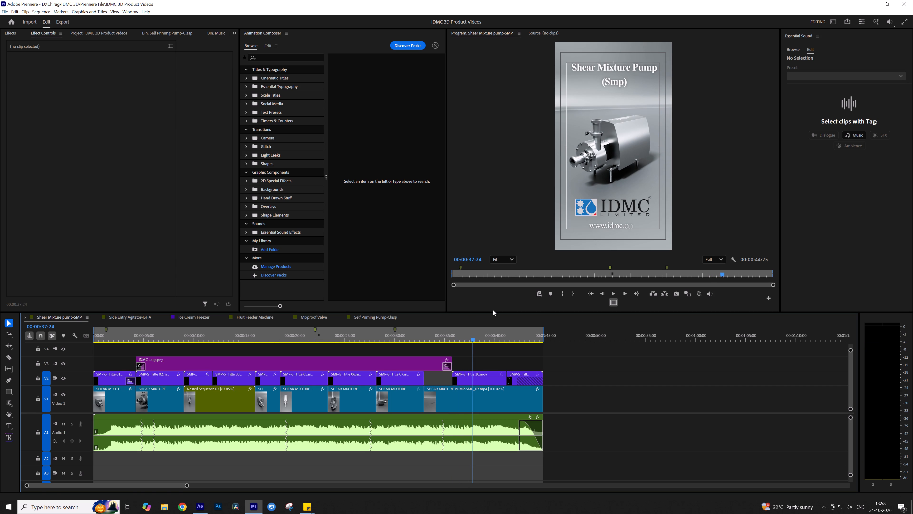
left_click_drag(460, 344, 473, 342)
left_click_drag(451, 336, 460, 337)
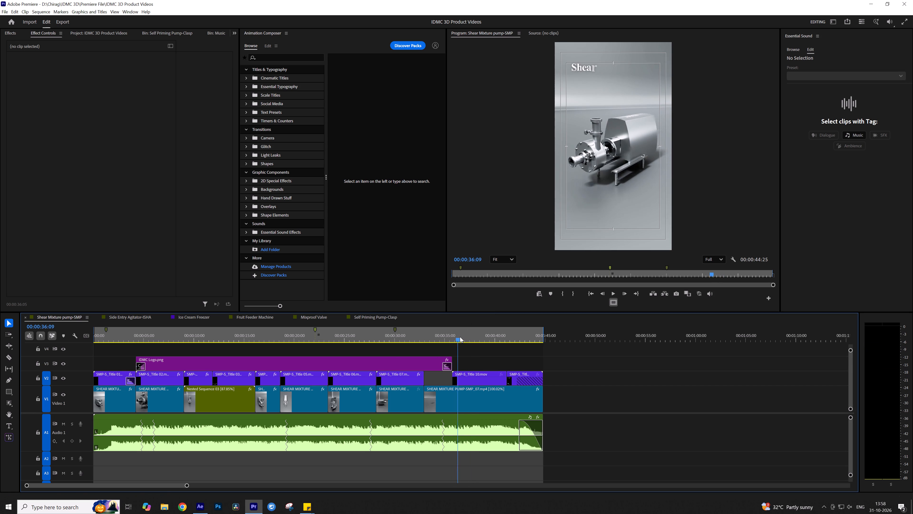
left_click_drag(460, 337, 447, 342)
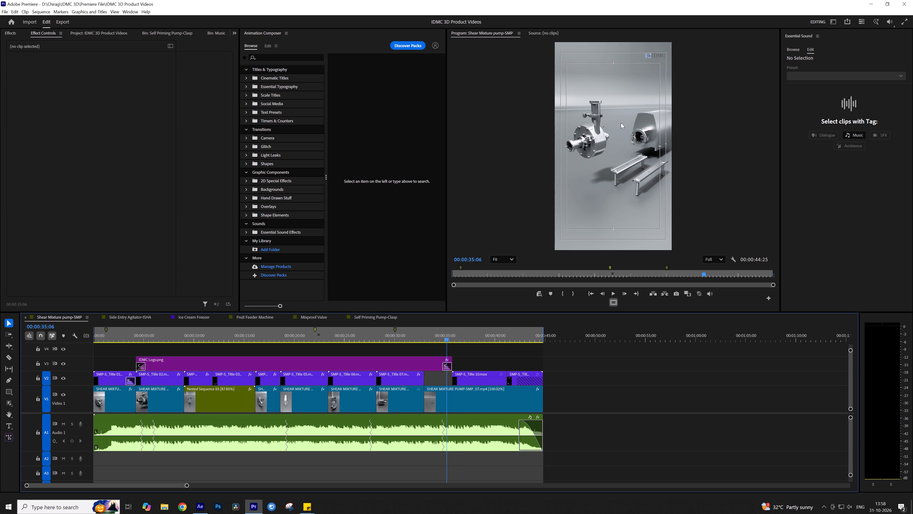
Examine the separated pump parts at 00:00:35:06 in close-up, finishing with the preview at Fit.
scroll(621, 121, "up", 13)
middle_click_drag(503, 126, 634, 198)
middle_click_drag(507, 96, 530, 106)
scroll(527, 102, "up", 5)
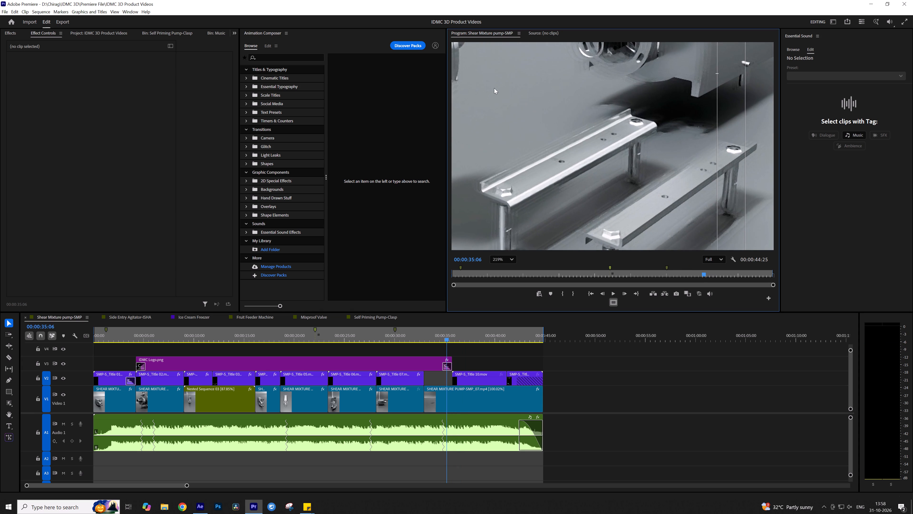
middle_click_drag(495, 88, 687, 154)
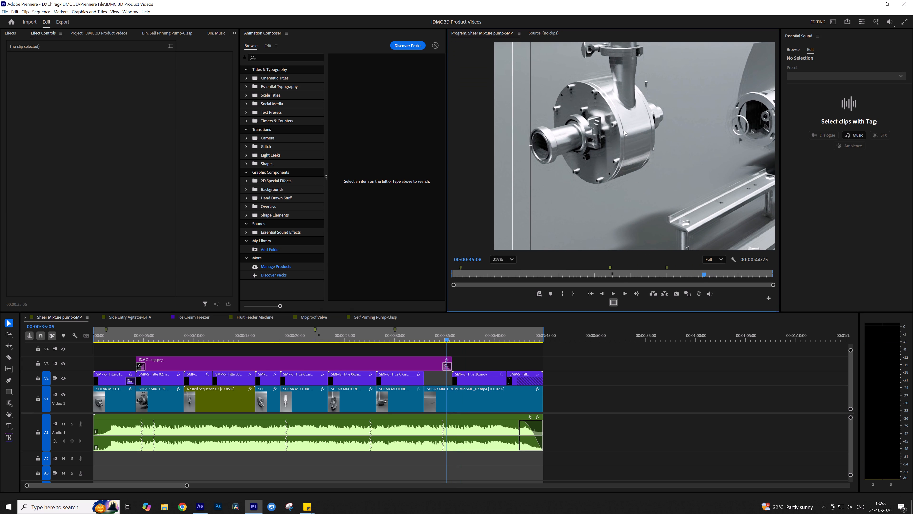
scroll(638, 167, "down", 4)
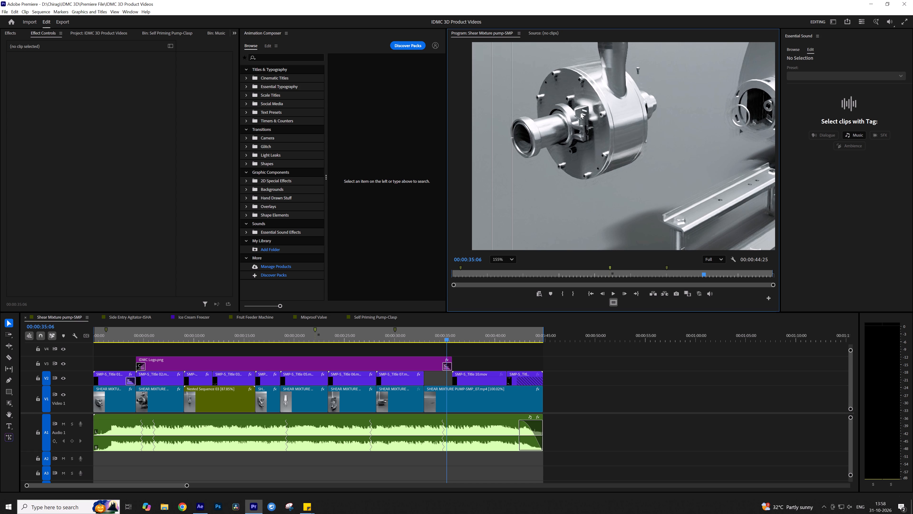
left_click(505, 260)
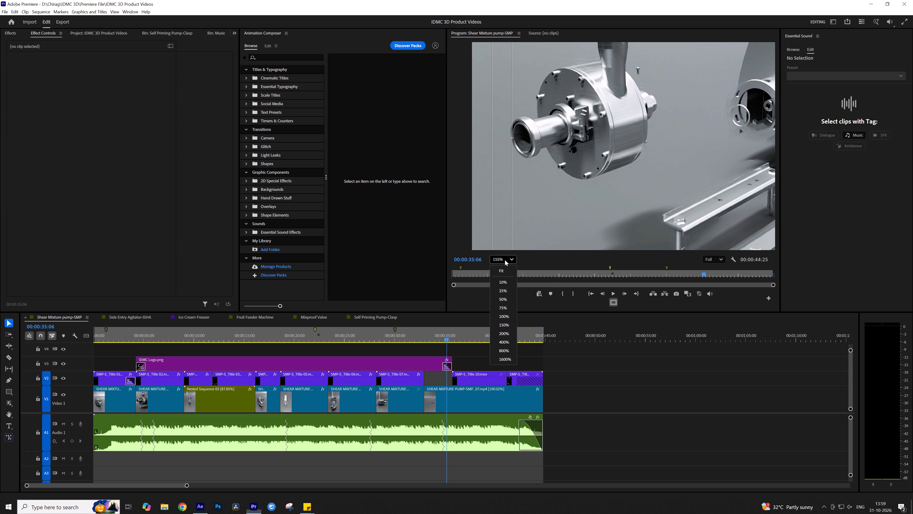
left_click(512, 271)
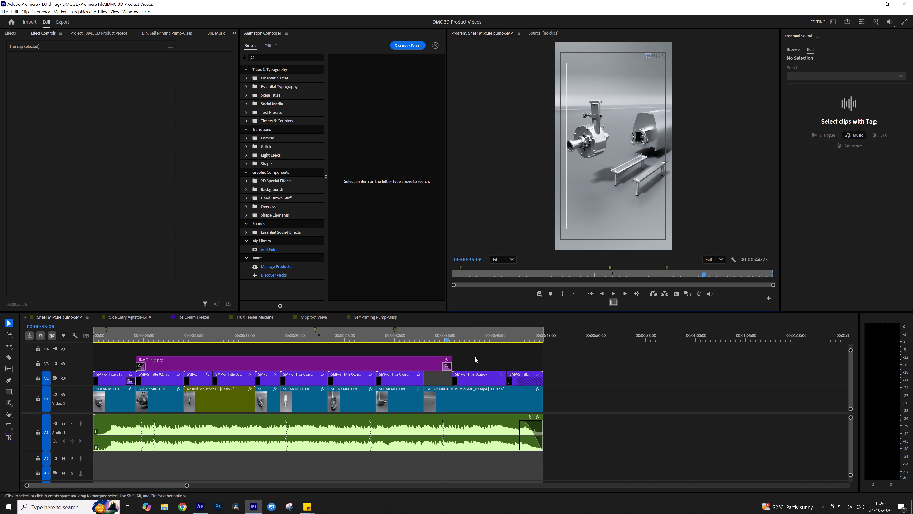
Add a marker at the exploded pump shot, move it to 00:00:37:11, comment it "4 Part Explode" and save the project.
left_click(475, 357)
key("m")
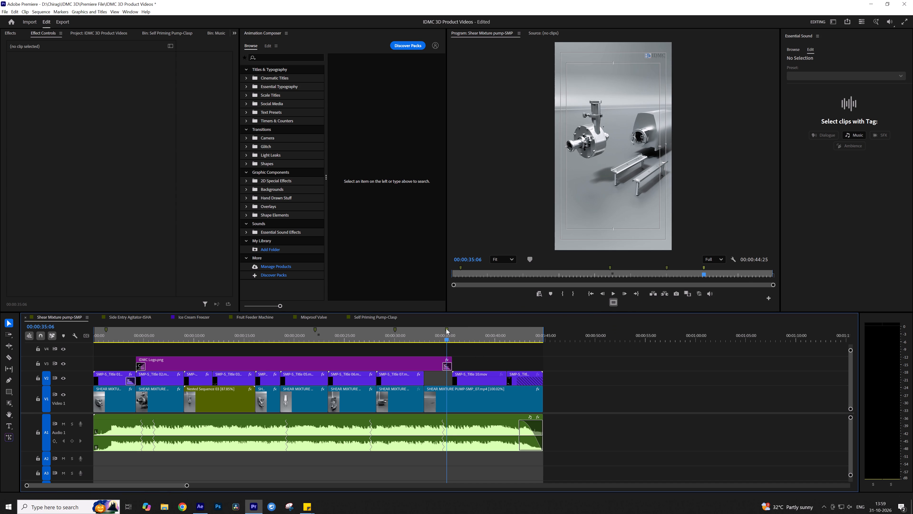
left_click_drag(446, 329, 468, 330)
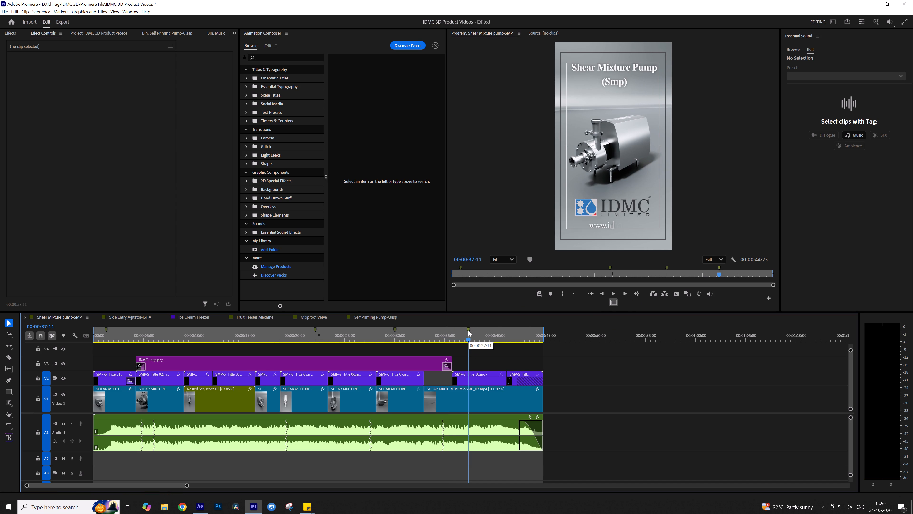
double_click(468, 331)
key("Tab")
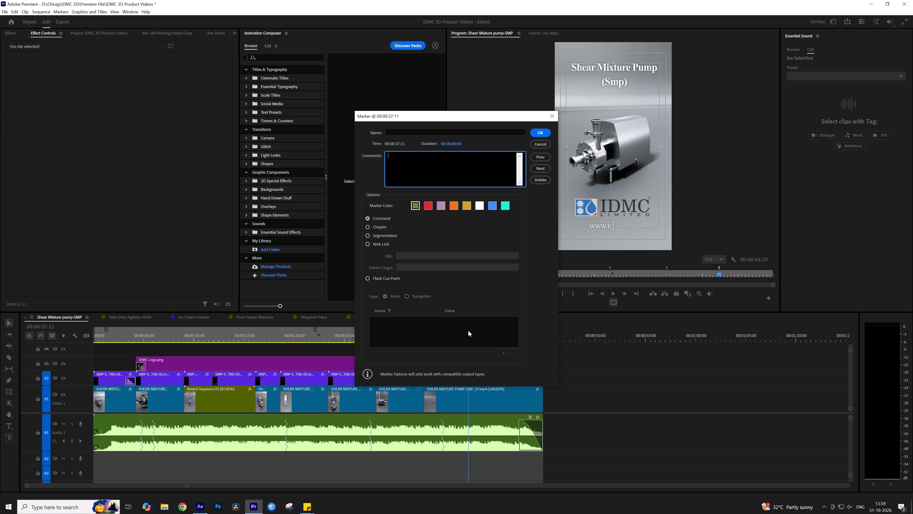
type("4 Part")
key("space")
type("Explod")
key("e")
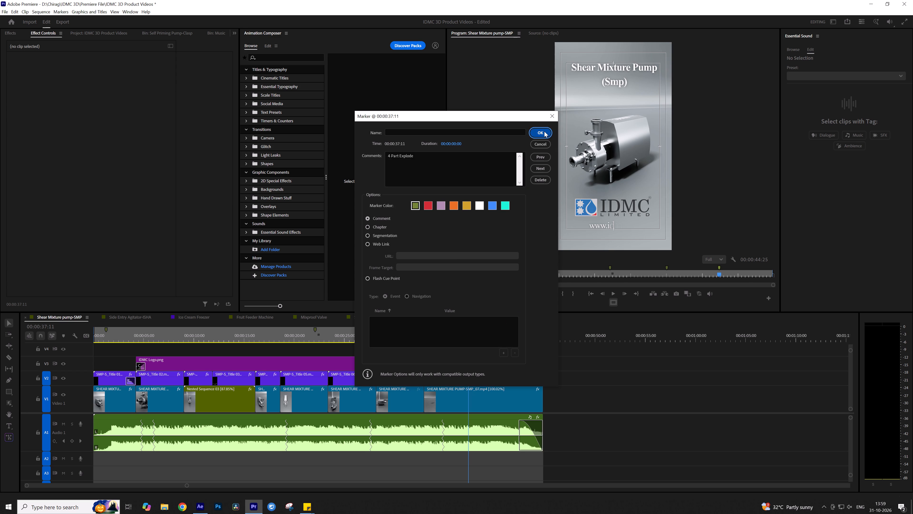
left_click(544, 131)
left_click(576, 363)
key("ctrl+s")
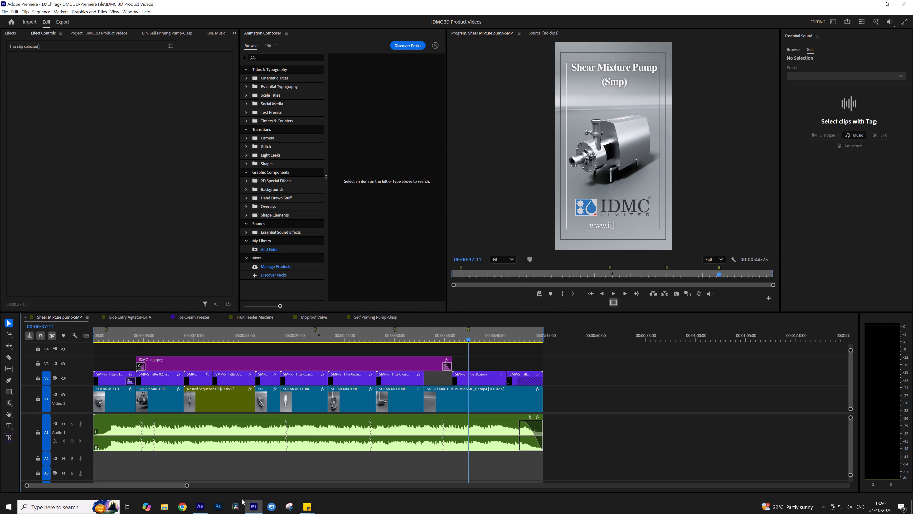
Switch to After Effects and save the SMP-S Text project.
left_click(200, 509)
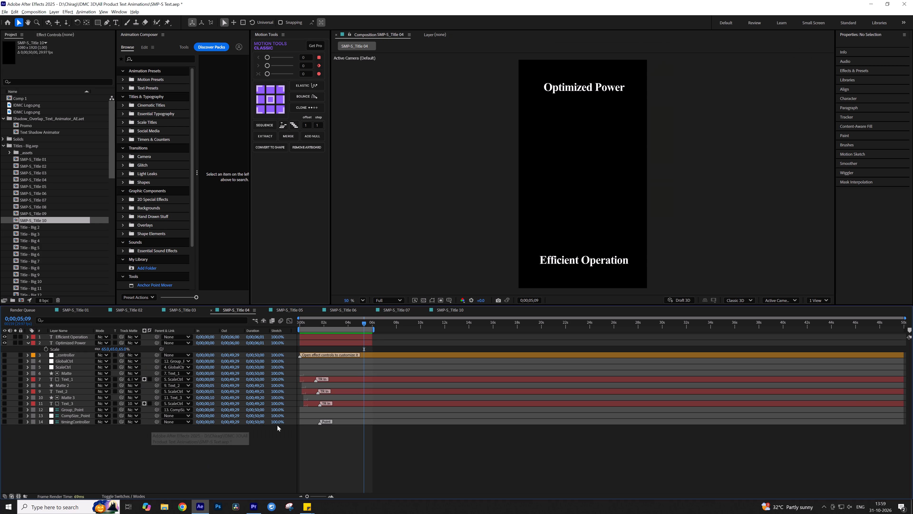
left_click(329, 450)
key("ctrl+s")
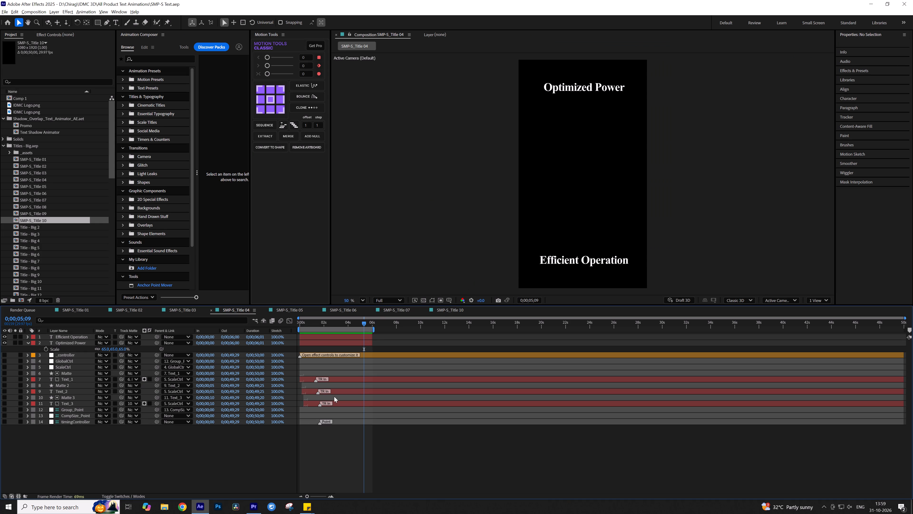
Switch to Premiere, save the IDMC 3D Product Videos project and close Premiere.
left_click(253, 510)
key("ctrl+s")
left_click(912, 0)
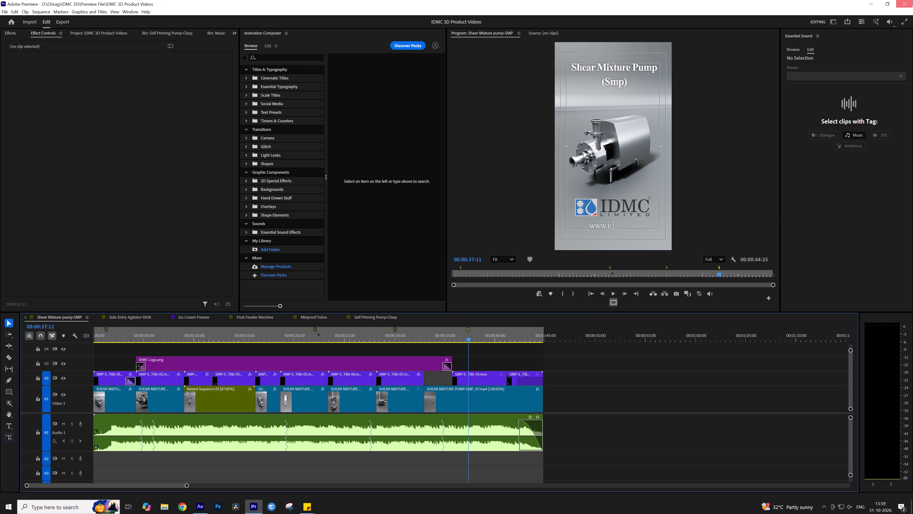
Remove the two finished SMP-S_Title 01 and SMP-S_Title 10 items from the render queue.
left_click(17, 312)
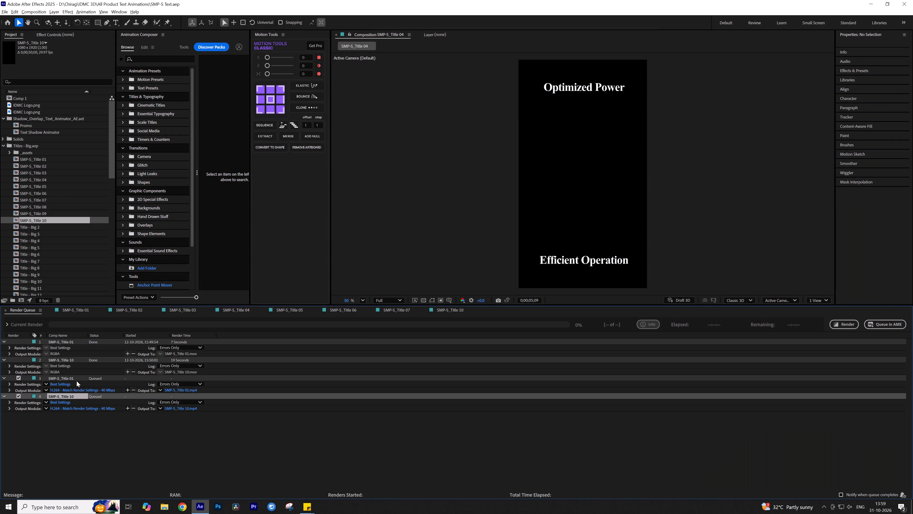
left_click(86, 431)
key("ctrl+a")
left_click(104, 448)
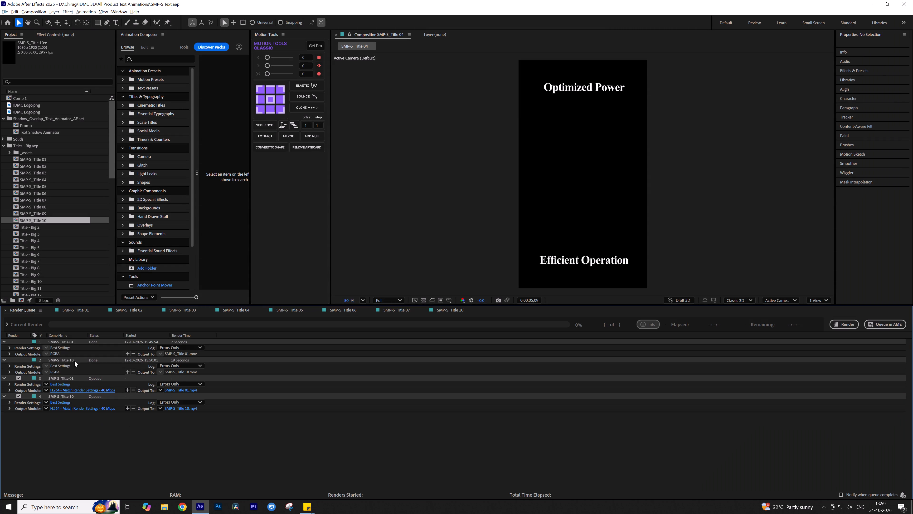
left_click(74, 361)
left_click(68, 342, "ctrl")
key("Delete")
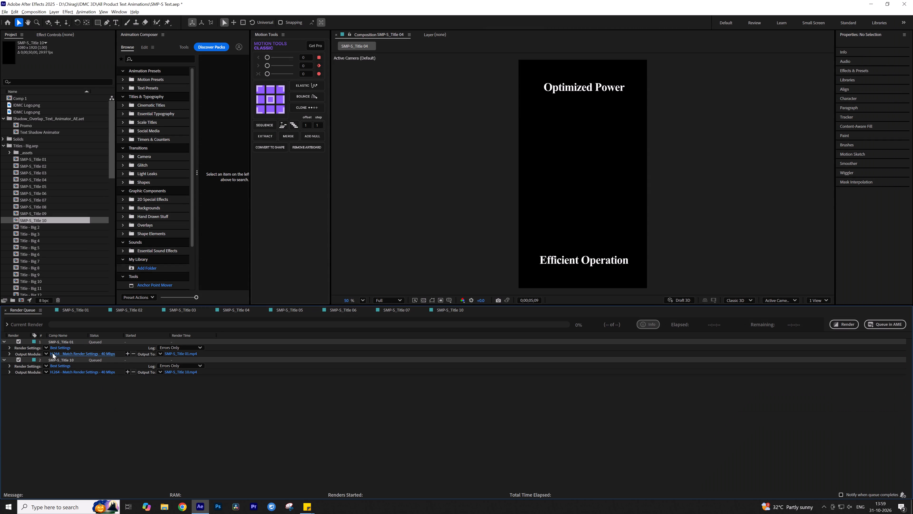
Set the output module of the queued SMP-S_Title 01 and SMP-S_Title 10 to RGBA.
left_click(49, 353)
left_click(102, 456)
left_click(47, 370)
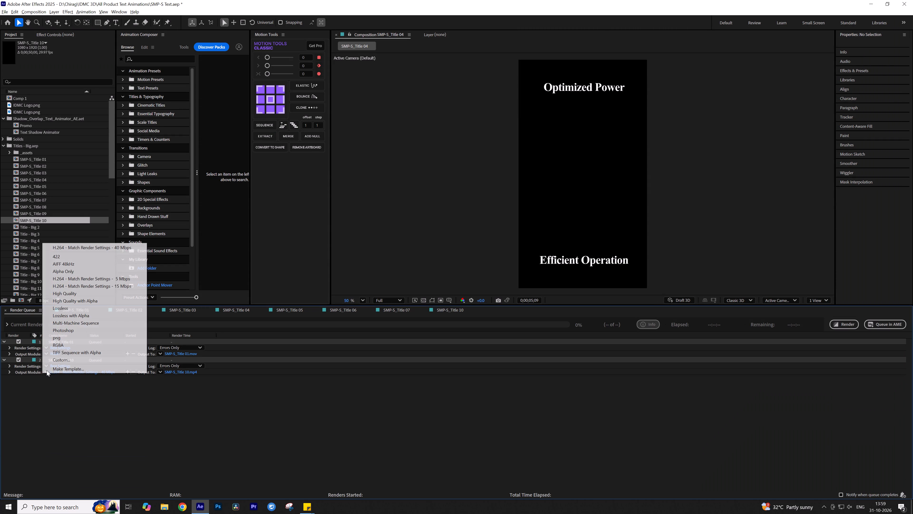
left_click(71, 347)
Direct SMP-S_Title 01's output to Animation\SMP-S Text, replacing the existing SMP-S_Title 01.mov.
left_click(176, 354)
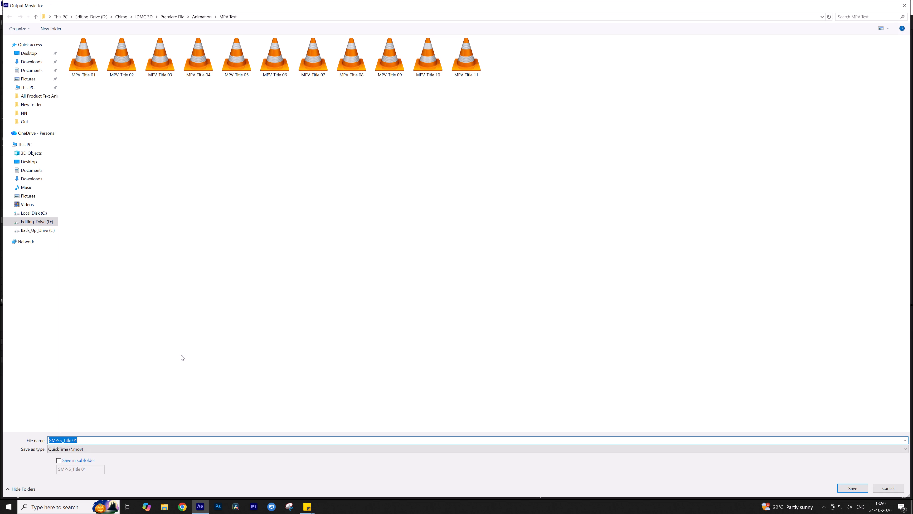
left_click(243, 236)
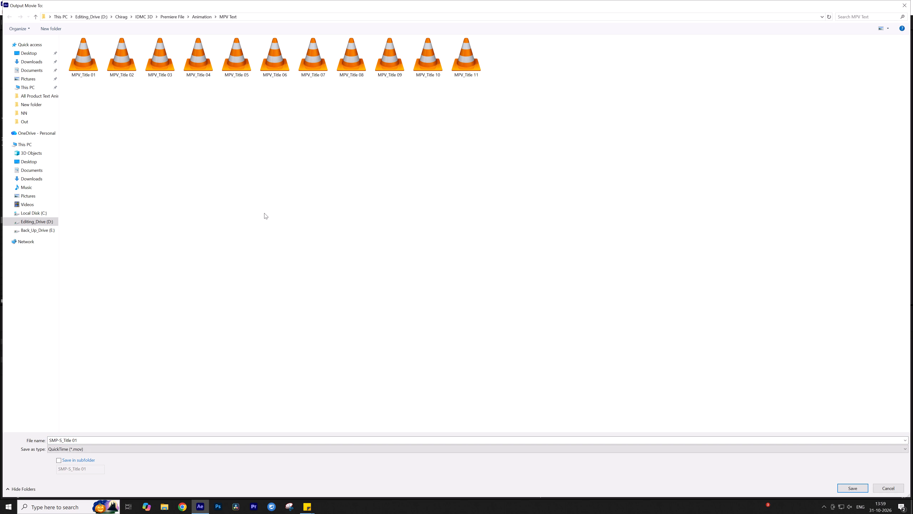
left_click(202, 18)
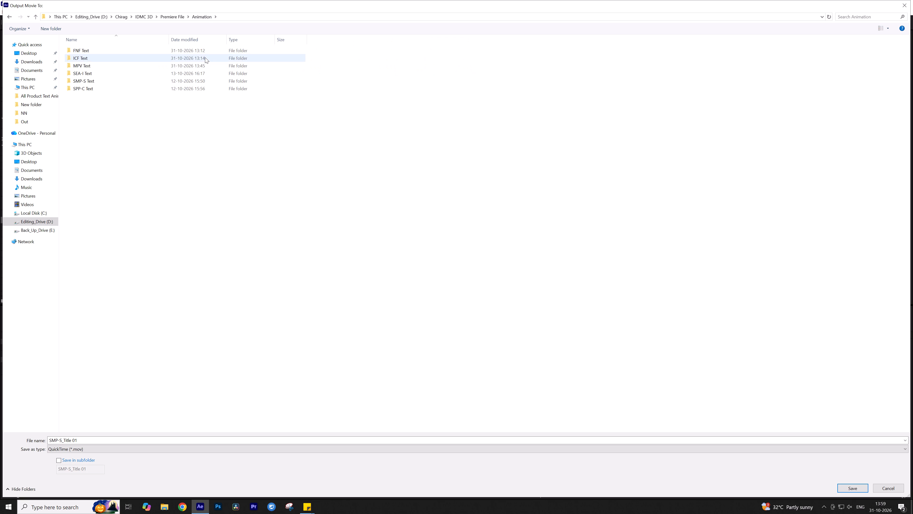
double_click(166, 79)
left_click(193, 112)
left_click(845, 486)
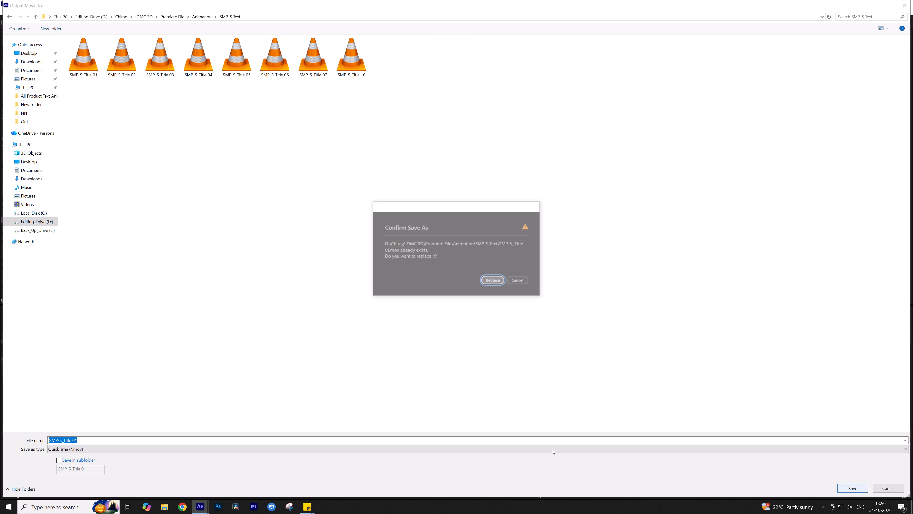
left_click(495, 279)
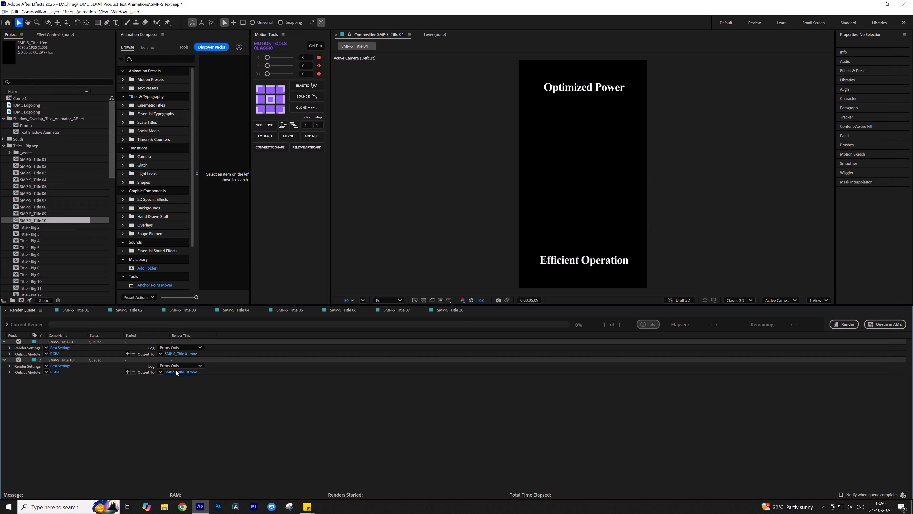
Direct SMP-S_Title 10's output to Animation\SMP-S Text, replacing the existing SMP-S_Title 10.mov.
left_click(176, 370)
left_click(200, 18)
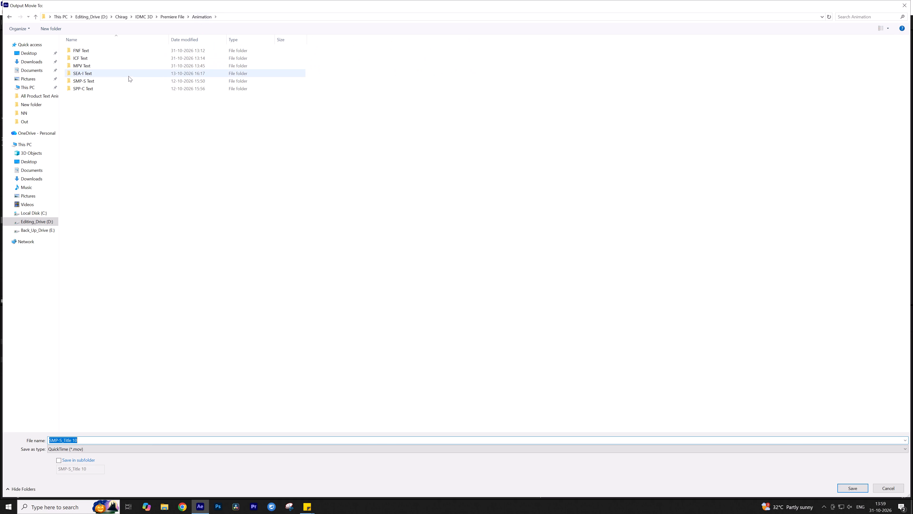
double_click(124, 79)
left_click(378, 235)
left_click(845, 488)
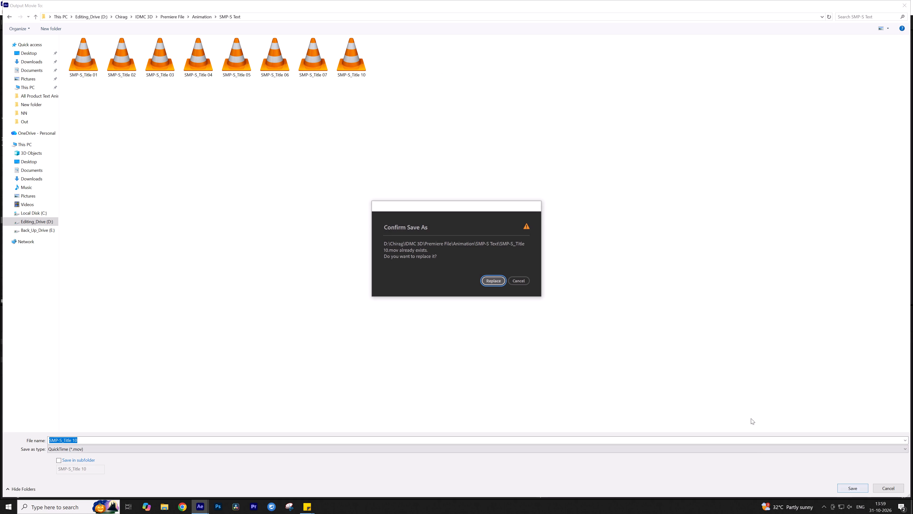
left_click(500, 281)
left_click_drag(716, 380, 743, 373)
Render both queued SMP-S titles, overwriting the existing files, and save the SMP-S Text project.
left_click(837, 326)
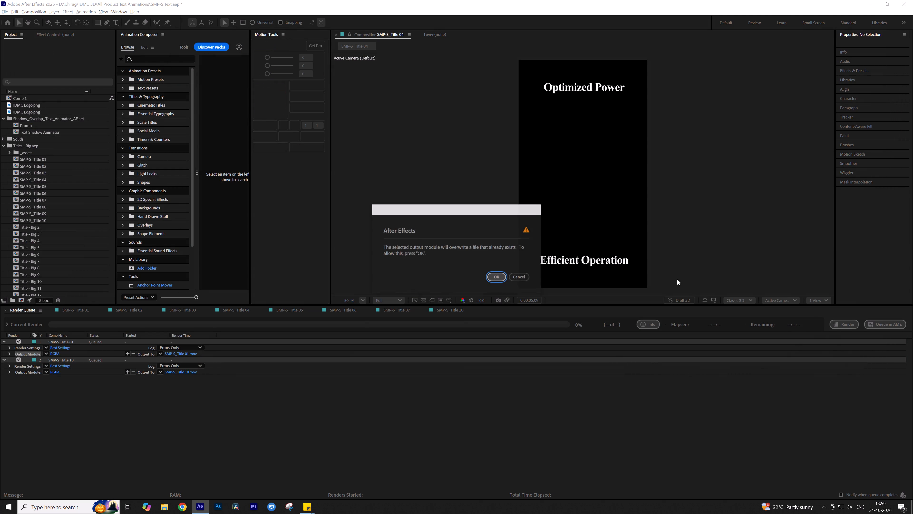
left_click(500, 275)
left_click(500, 275)
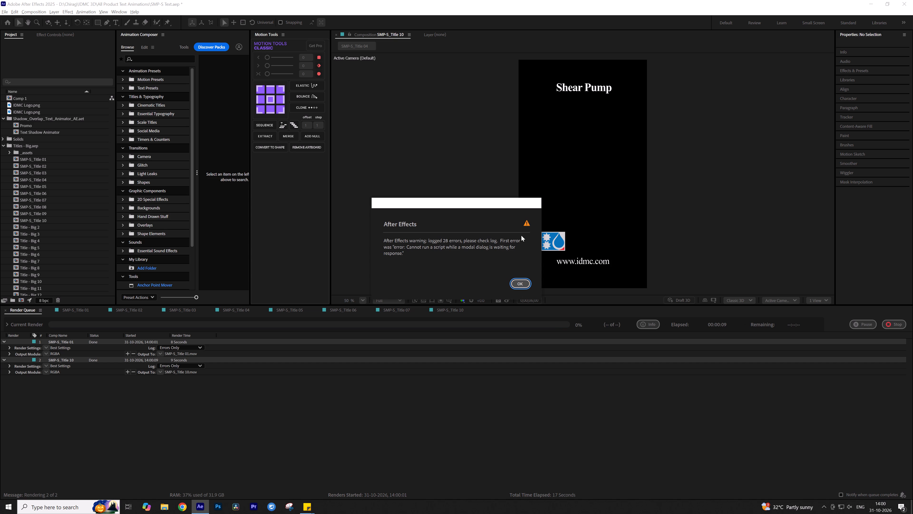
left_click(516, 287)
key("ctrl+s")
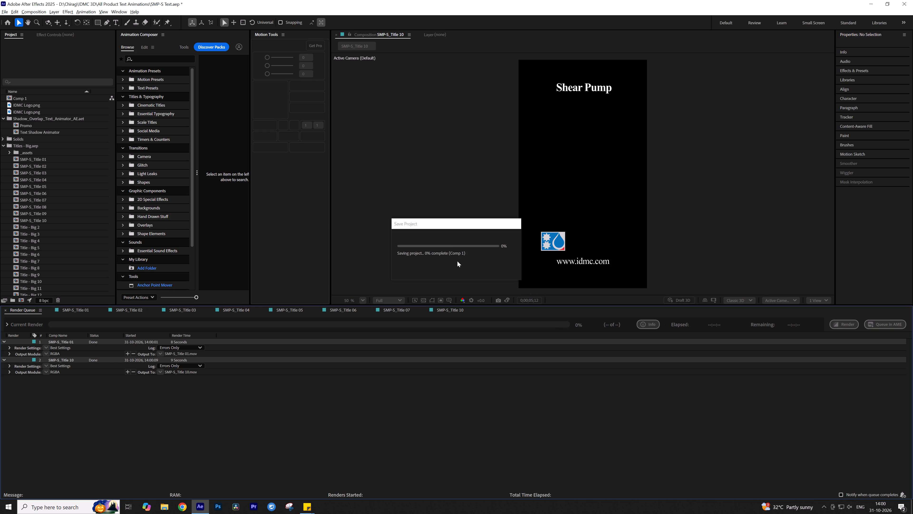
left_click(410, 235)
key("ctrl+s")
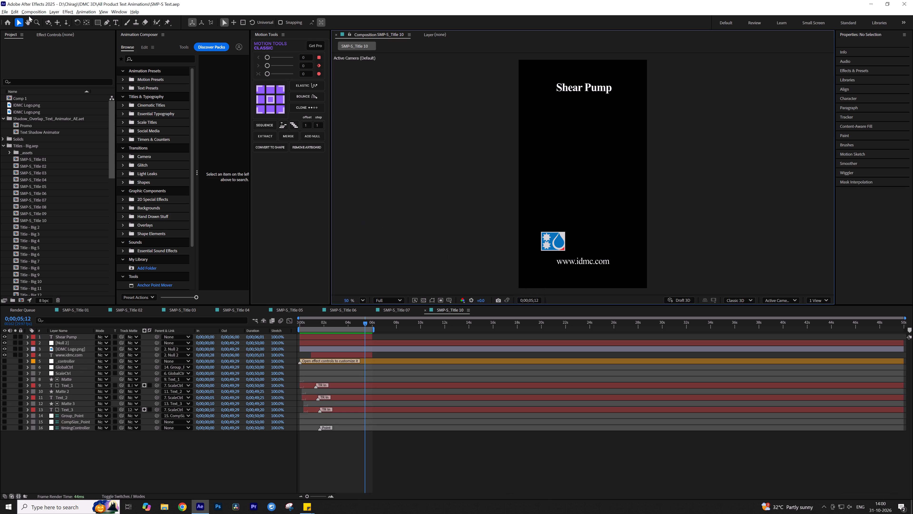
Open the recent project SPP-C Text.aep.
left_click(5, 15)
left_click(12, 44)
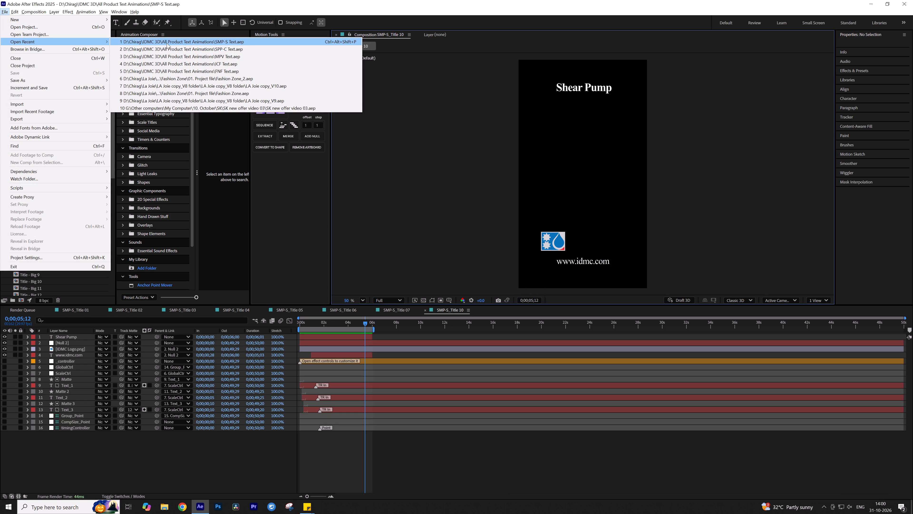
left_click(169, 47)
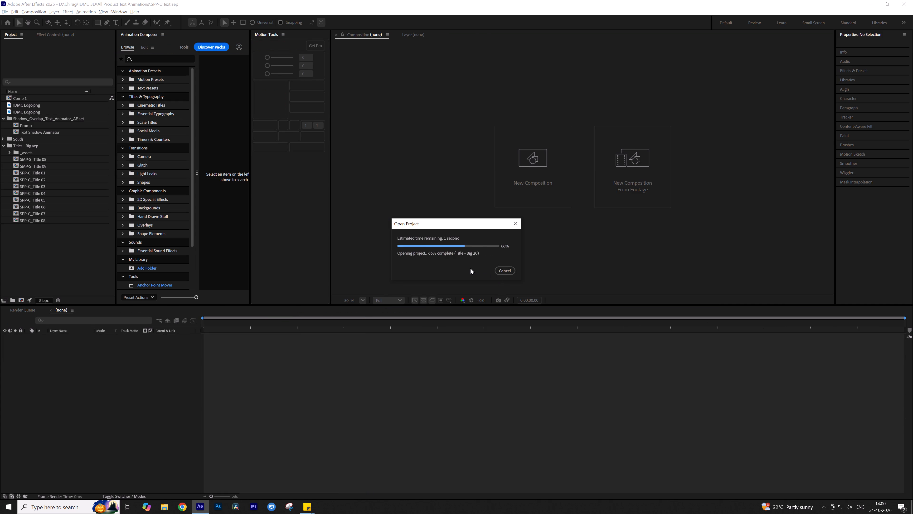
left_click(548, 309)
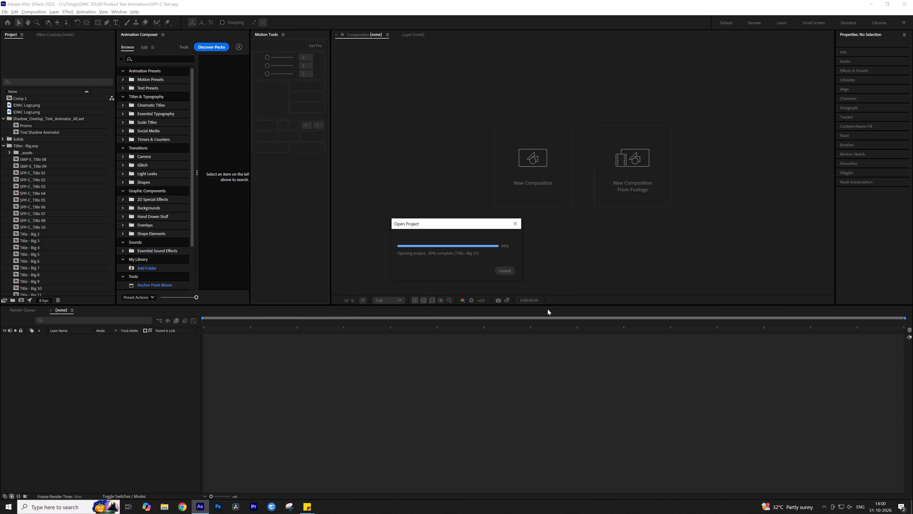
left_click(386, 462)
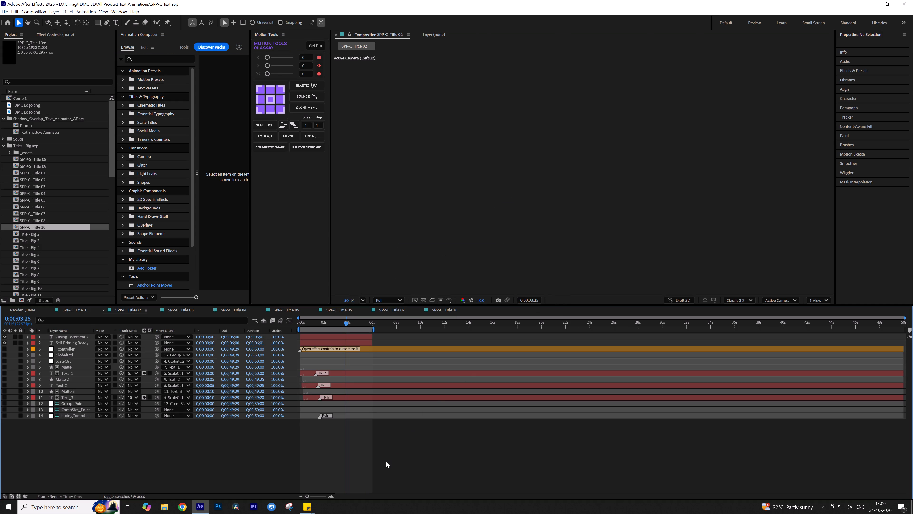
Set the output module of the queued SPP-C_Title 01 and SPP-C_Title 10 to RGBA.
left_click(27, 311)
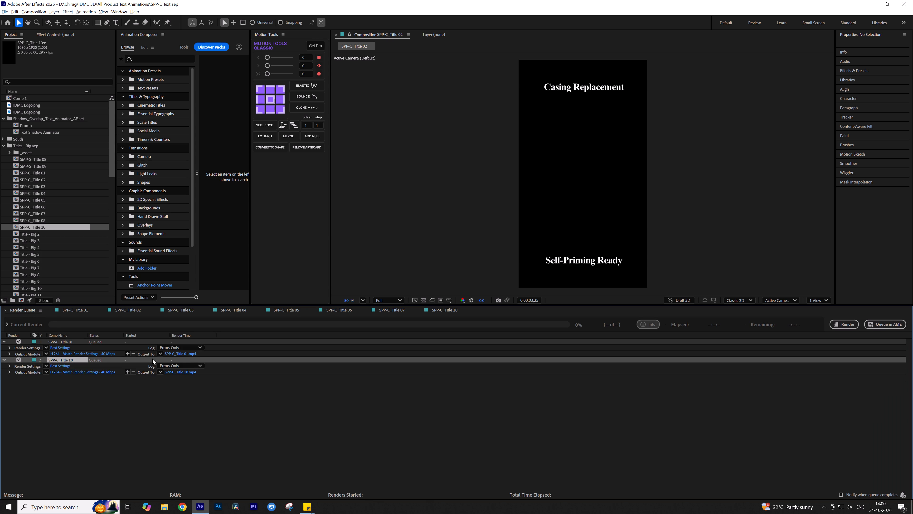
key("ctrl+a")
left_click(45, 352)
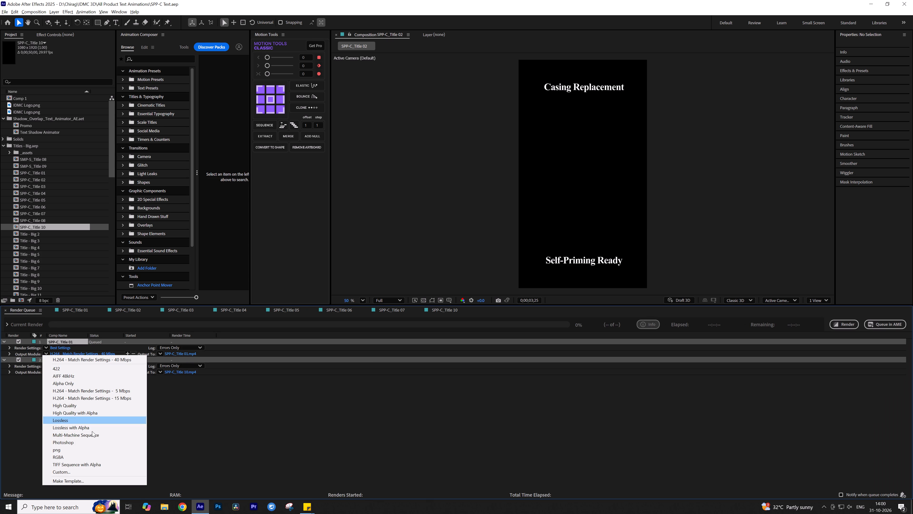
left_click(89, 456)
left_click(180, 425)
Direct SPP-C_Title 01's output to Animation\SPP-C Text, replacing the existing SPP-C_Title 01.mov.
left_click(184, 353)
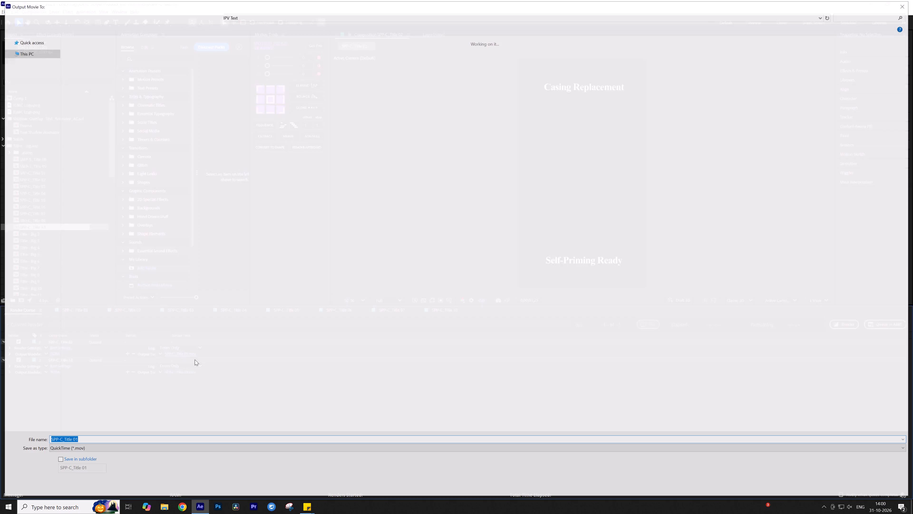
left_click(204, 17)
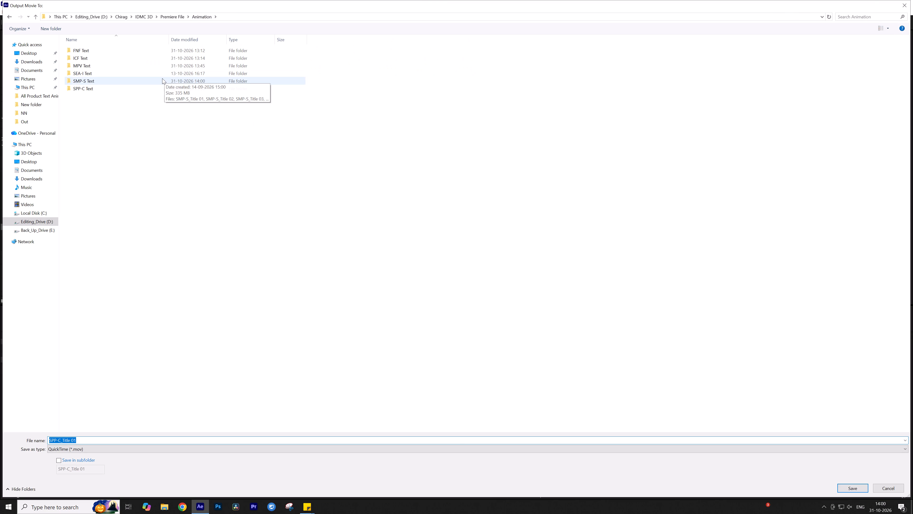
double_click(158, 88)
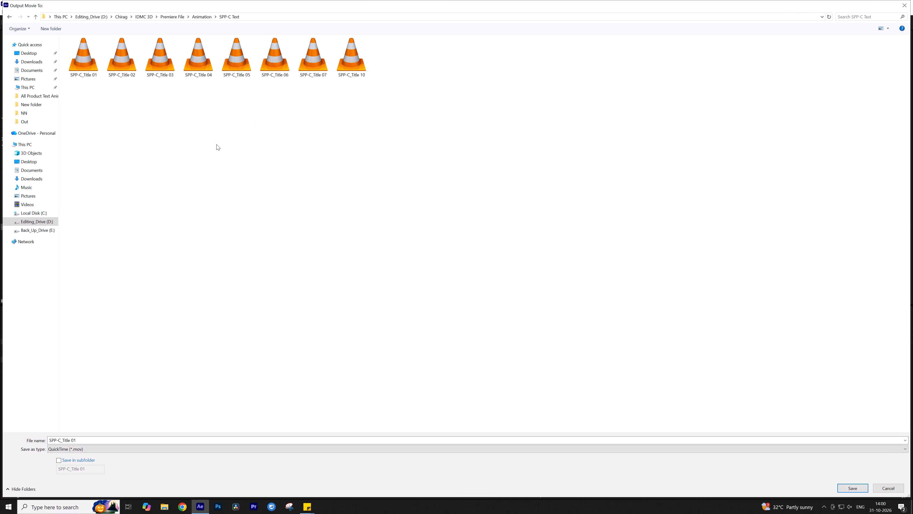
left_click(217, 146)
left_click(848, 485)
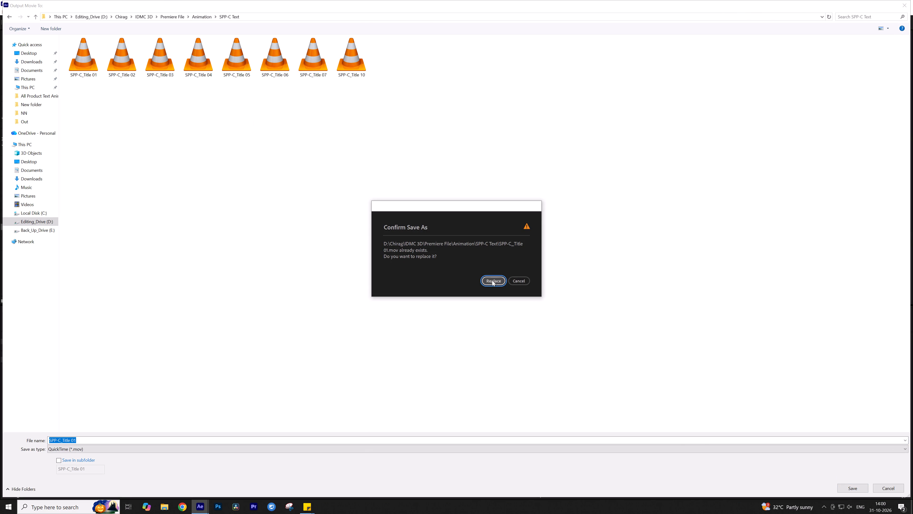
left_click(492, 280)
Direct SPP-C_Title 10's output to Animation\SPP-C Text, replacing the existing SPP-C_Title 10.mov.
left_click(177, 371)
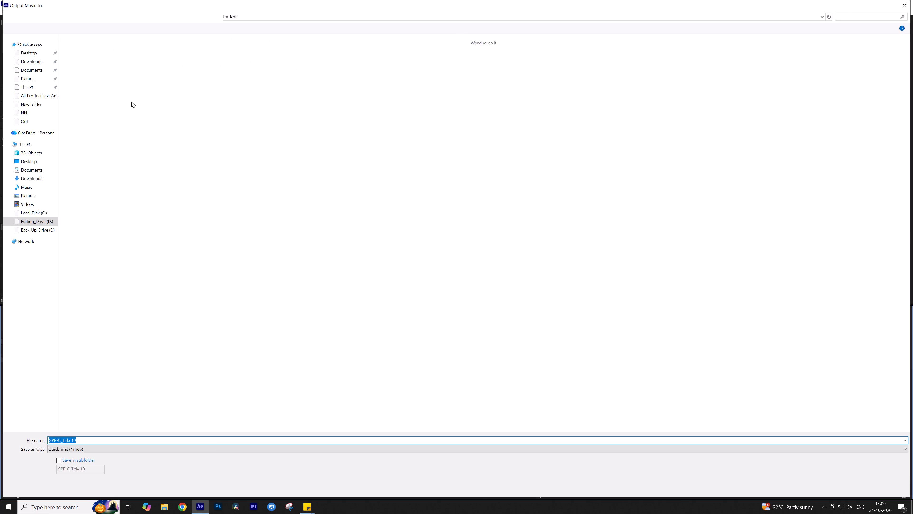
left_click(205, 16)
double_click(112, 90)
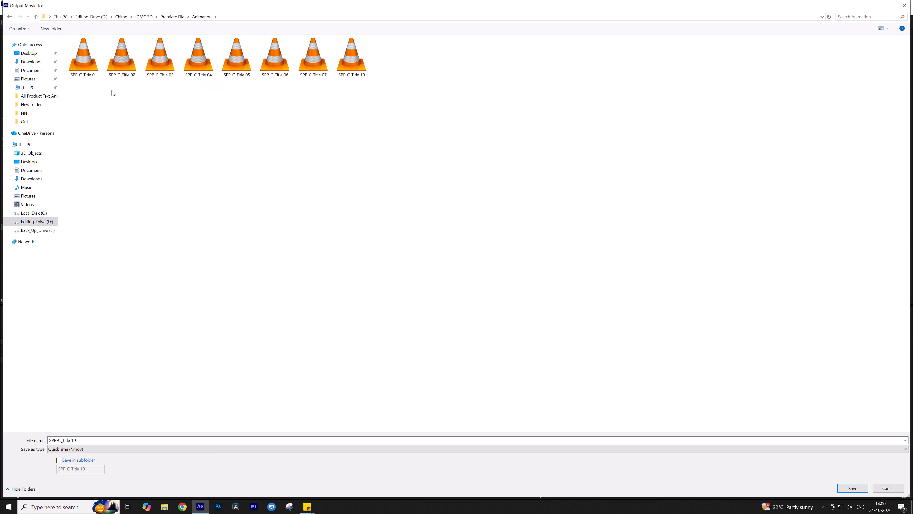
left_click(205, 169)
left_click(851, 492)
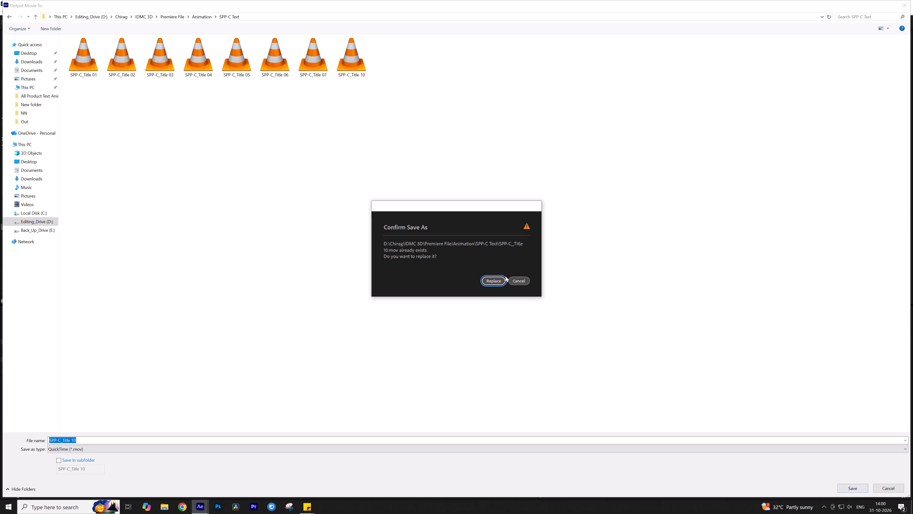
left_click(495, 281)
left_click(409, 385)
Render the queued SPP-C_Title 01 and SPP-C_Title 10, allowing the existing files to be overwritten.
left_click(851, 324)
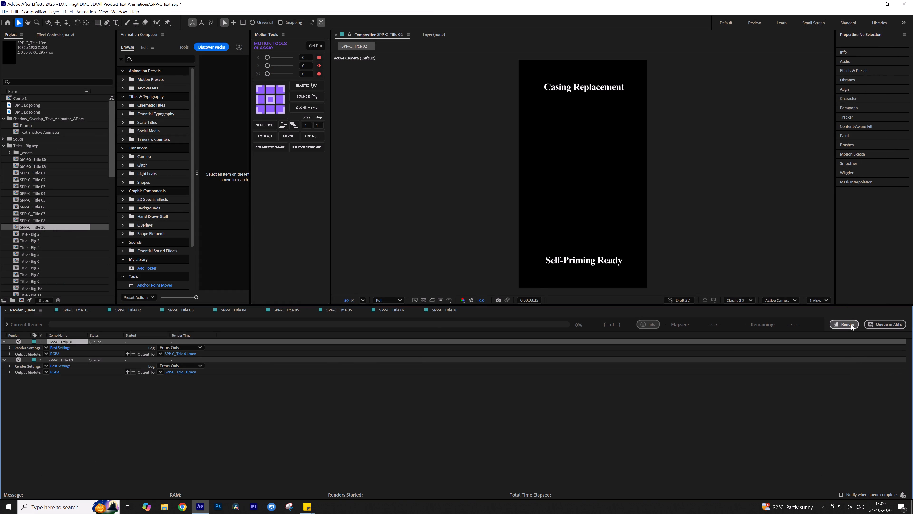
left_click(502, 279)
left_click(502, 279)
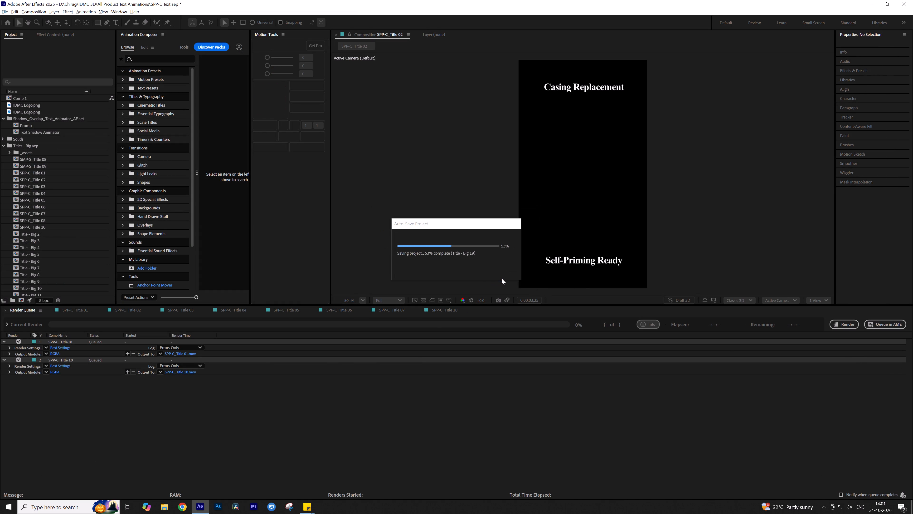
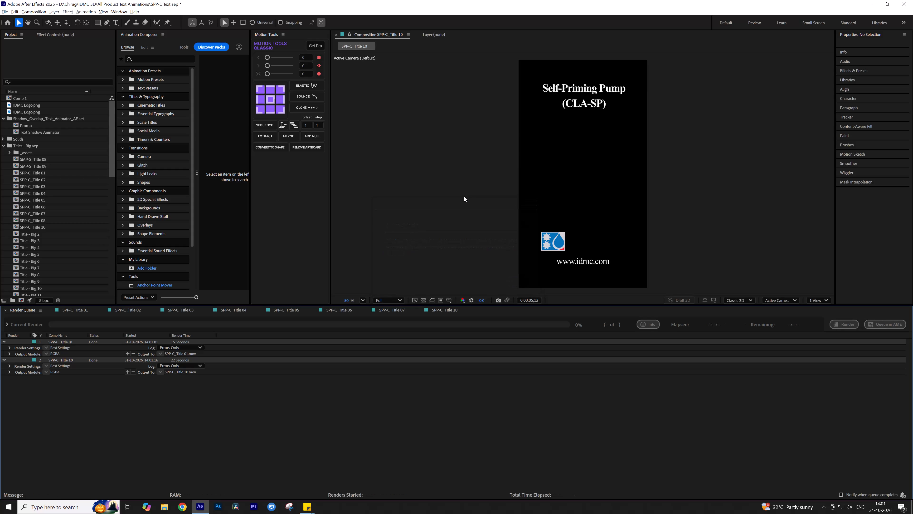
Save the SPP-C Text project and close After Effects.
key("ctrl+s")
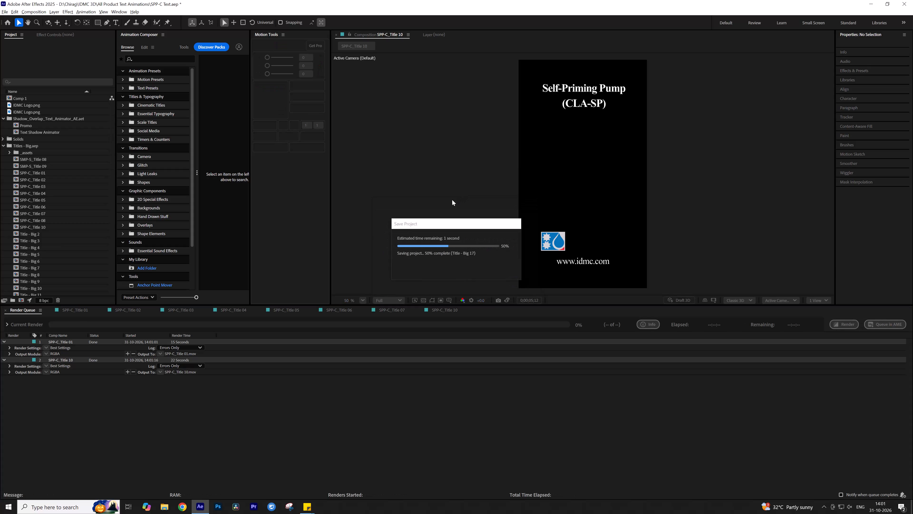
left_click(912, 0)
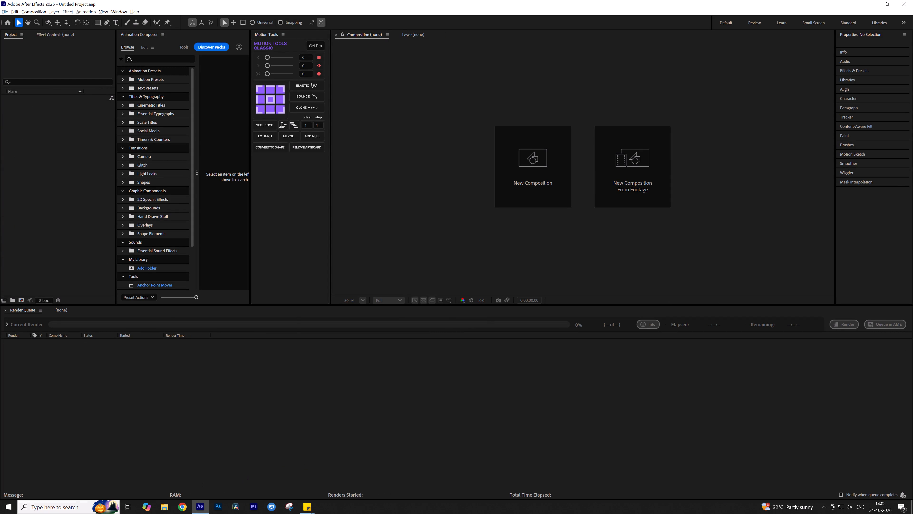
Find Maya through the system search and launch it.
left_click(49, 509)
type("Maya")
left_click(62, 309)
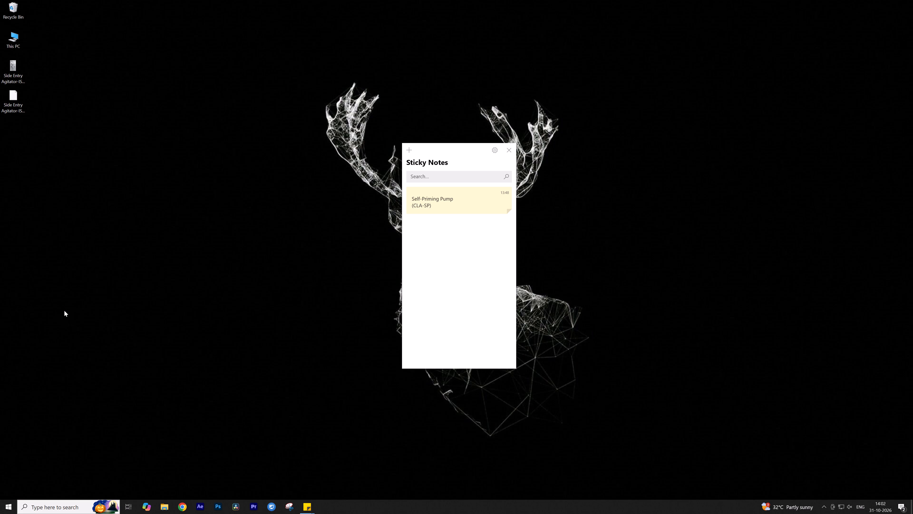
Launch Premiere and open the recent project IDMC 3D Product Videos.
left_click(252, 506)
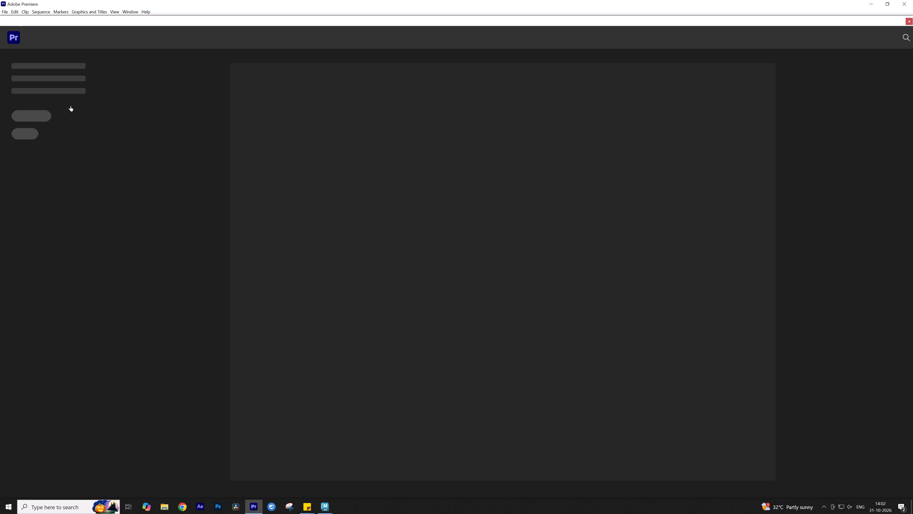
left_click(5, 8)
left_click(17, 39)
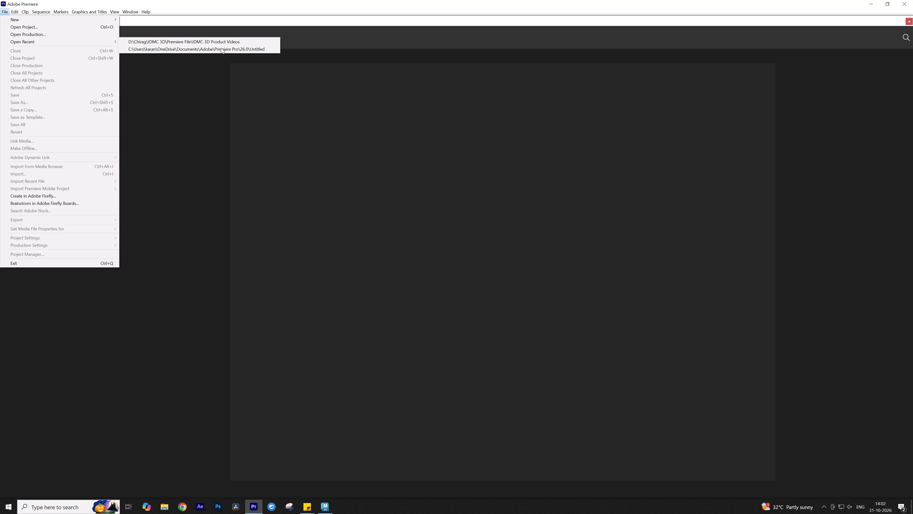
left_click(224, 43)
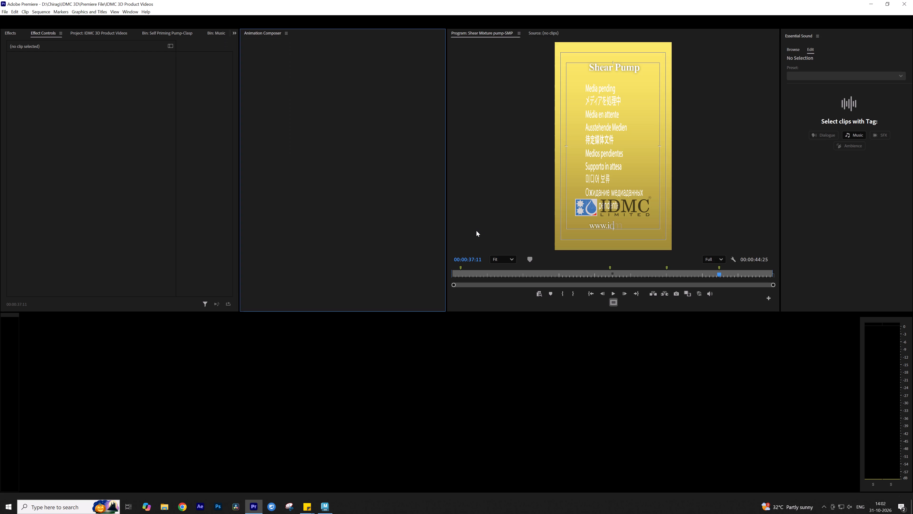
Examine the exploded view and closing title of the Shear Mixture pump-SMP sequence, including the marker note at 00:00:37:11.
left_click_drag(531, 332, 518, 334)
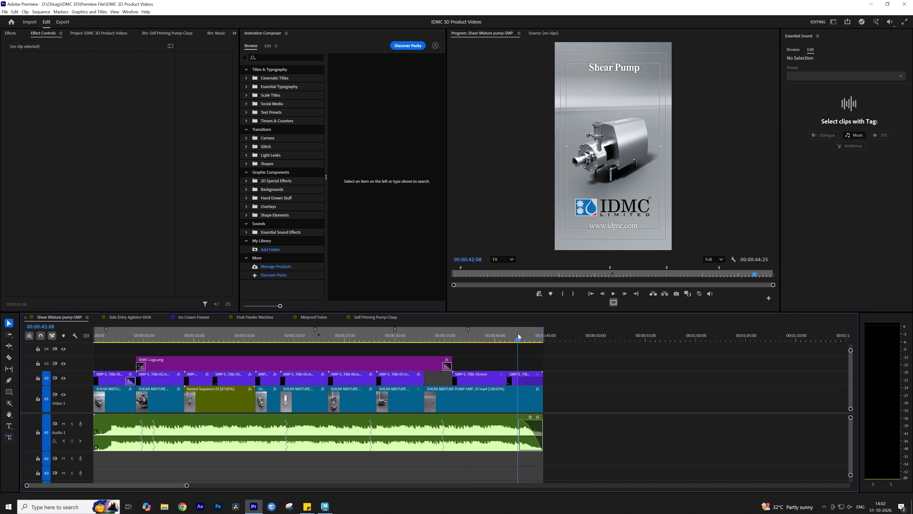
left_click_drag(518, 334, 450, 335)
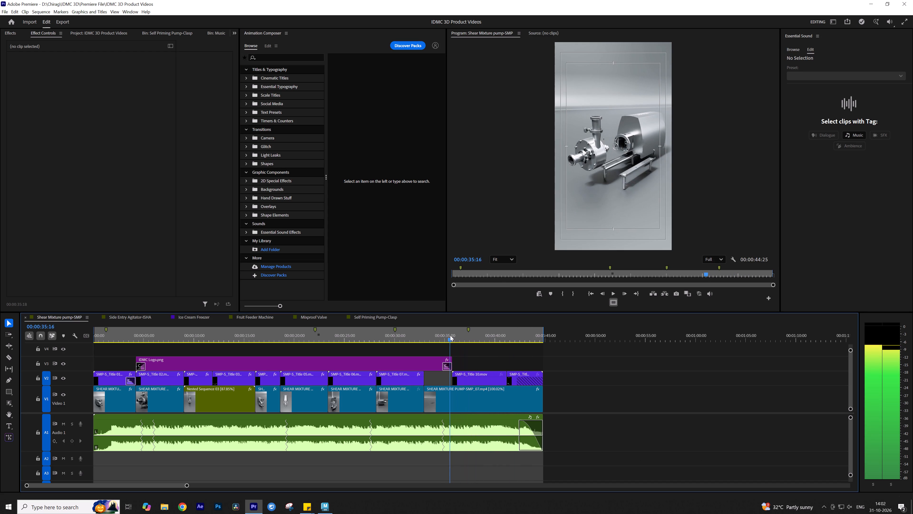
left_click_drag(450, 335, 463, 337)
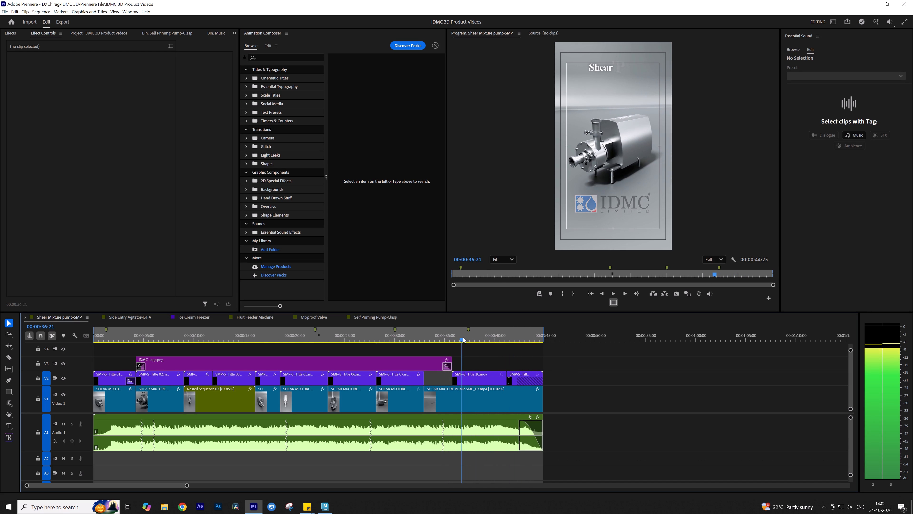
left_click_drag(463, 337, 451, 343)
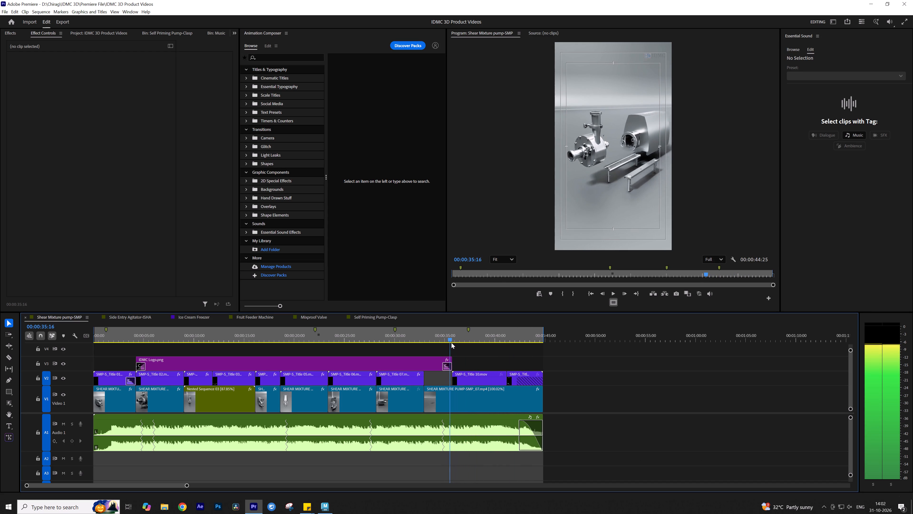
left_click_drag(451, 343, 459, 343)
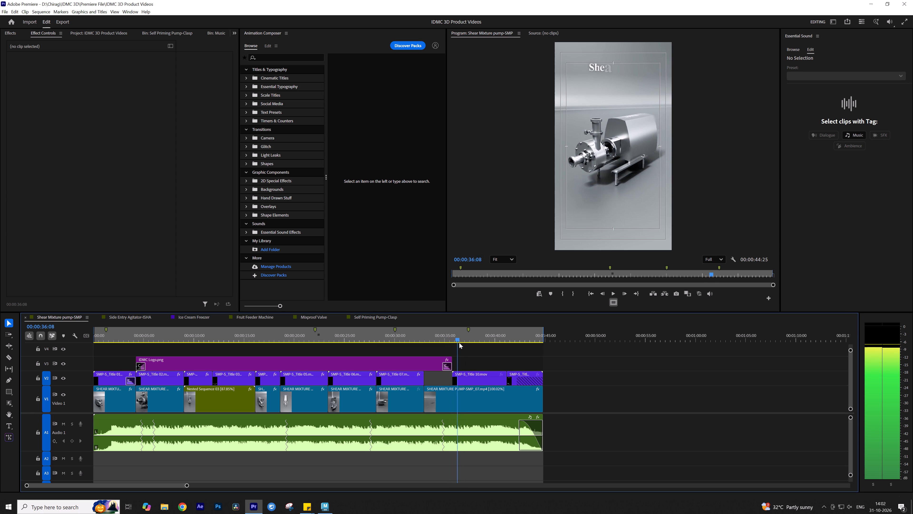
left_click_drag(459, 343, 449, 348)
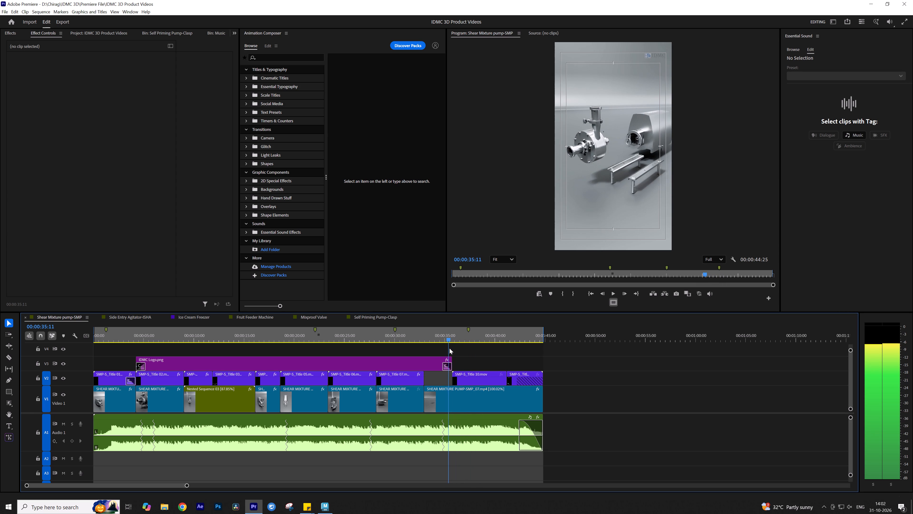
left_click_drag(449, 348, 461, 351)
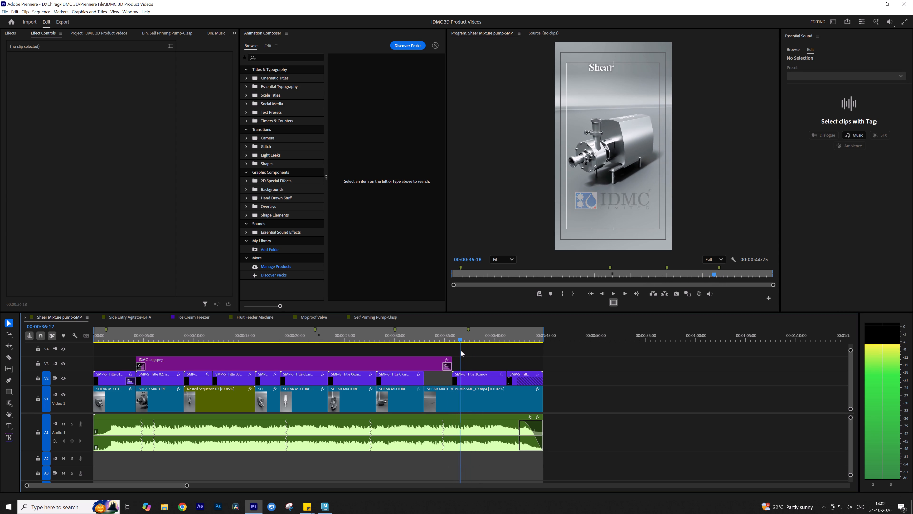
left_click_drag(461, 351, 438, 351)
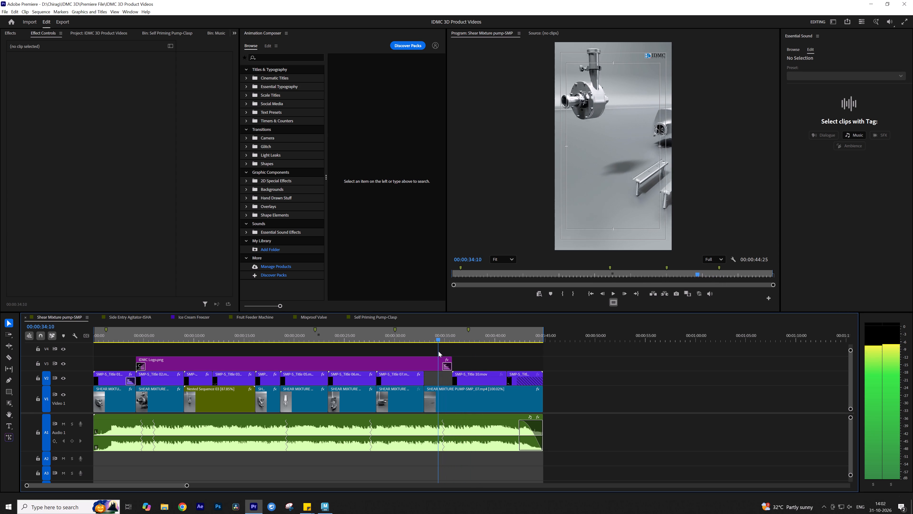
left_click_drag(438, 351, 364, 351)
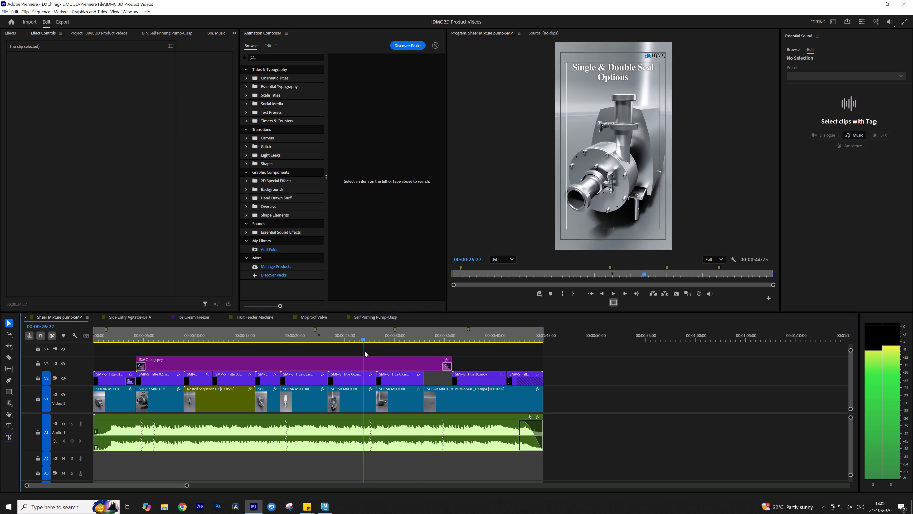
left_click_drag(364, 351, 433, 347)
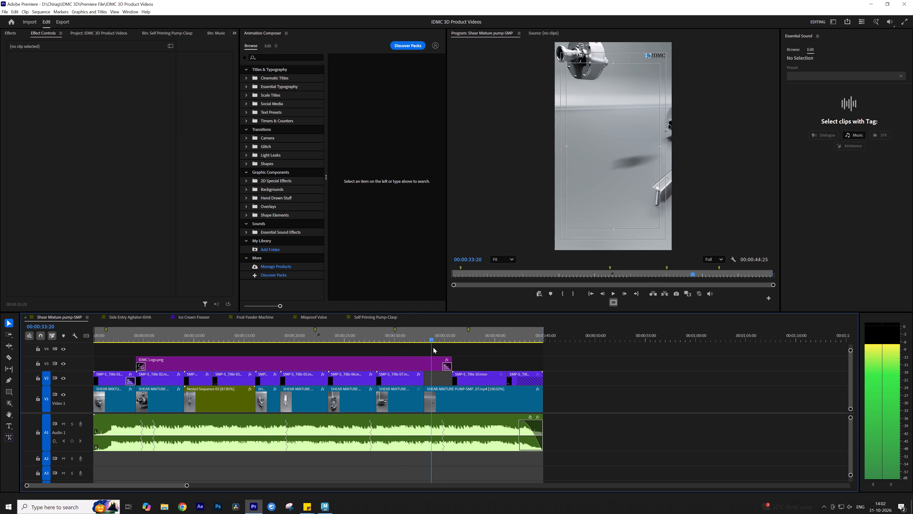
left_click_drag(433, 347, 473, 345)
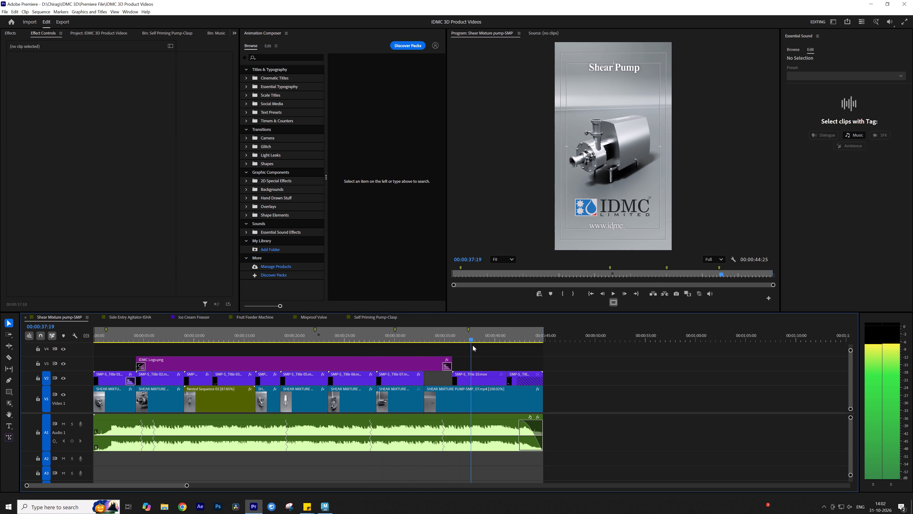
left_click_drag(473, 345, 473, 348)
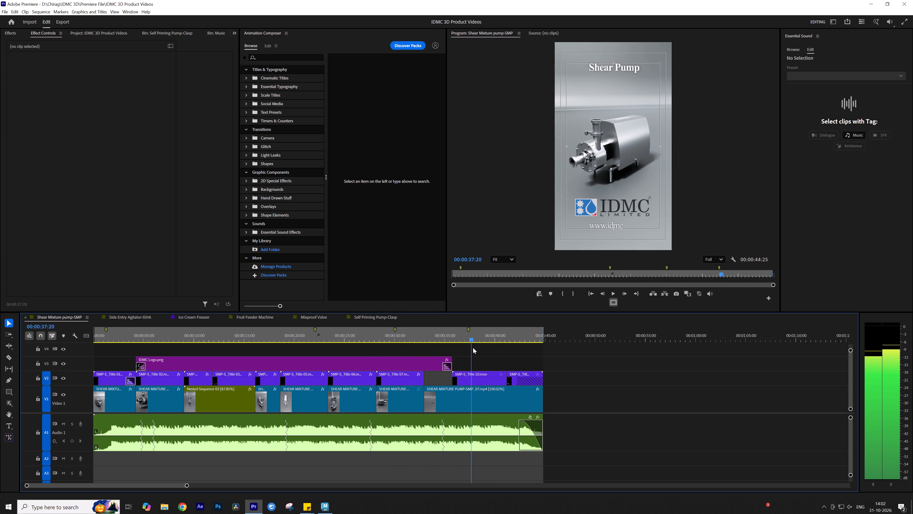
left_click_drag(473, 348, 490, 342)
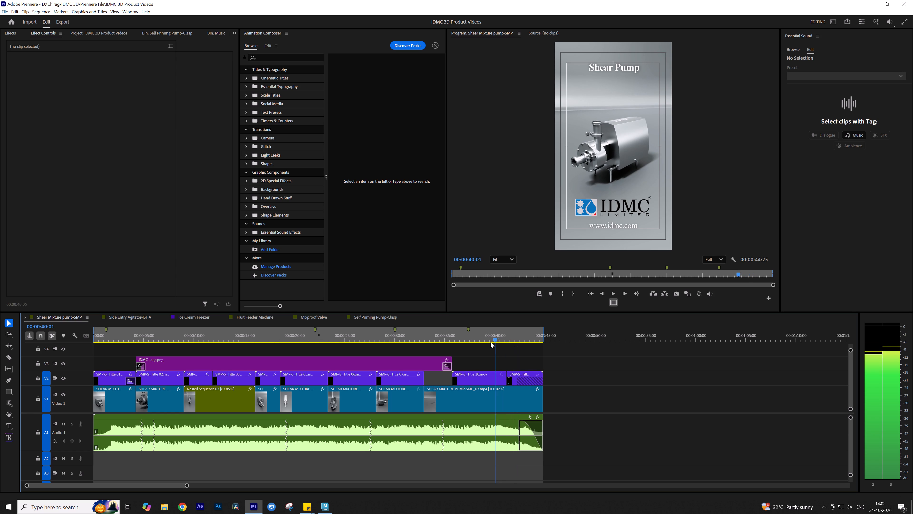
left_click_drag(490, 342, 495, 342)
double_click(468, 330)
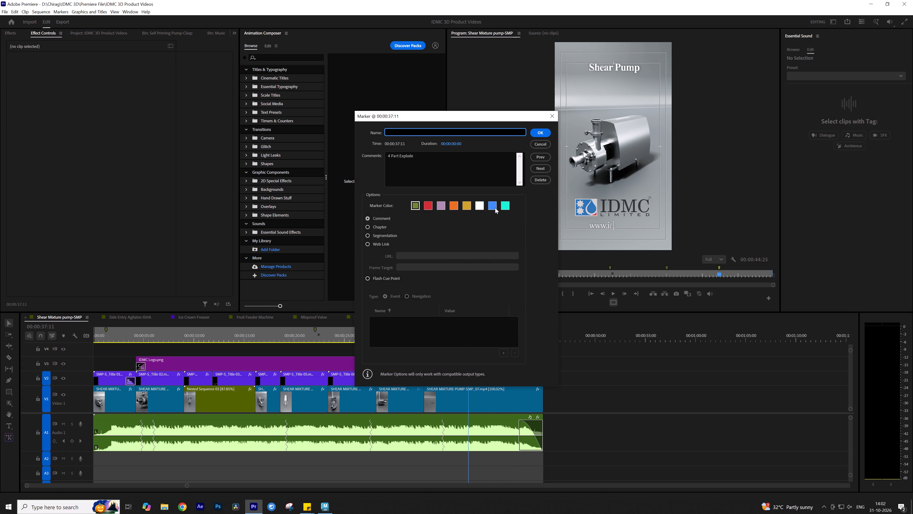
left_click(537, 146)
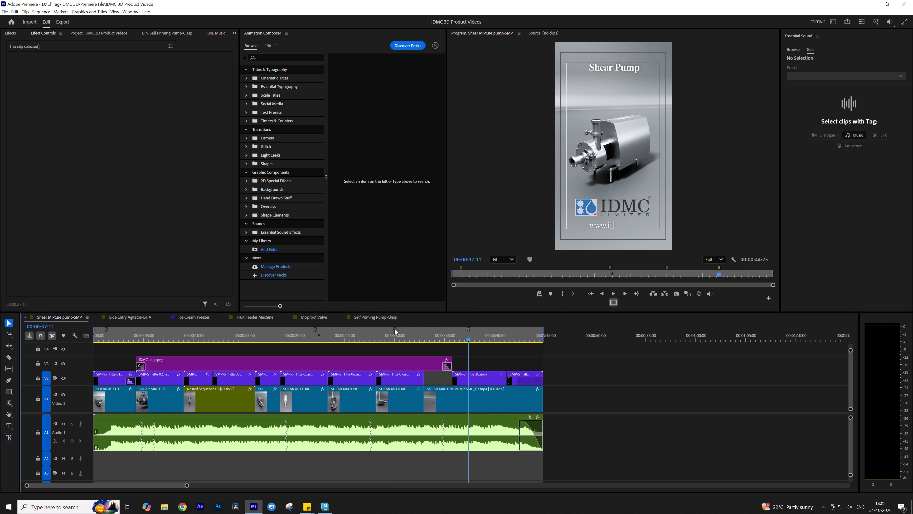
Check the marker note at 00:00:30:01 in the Shear Mixture pump-SMP sequence and clear that marker.
double_click(394, 329)
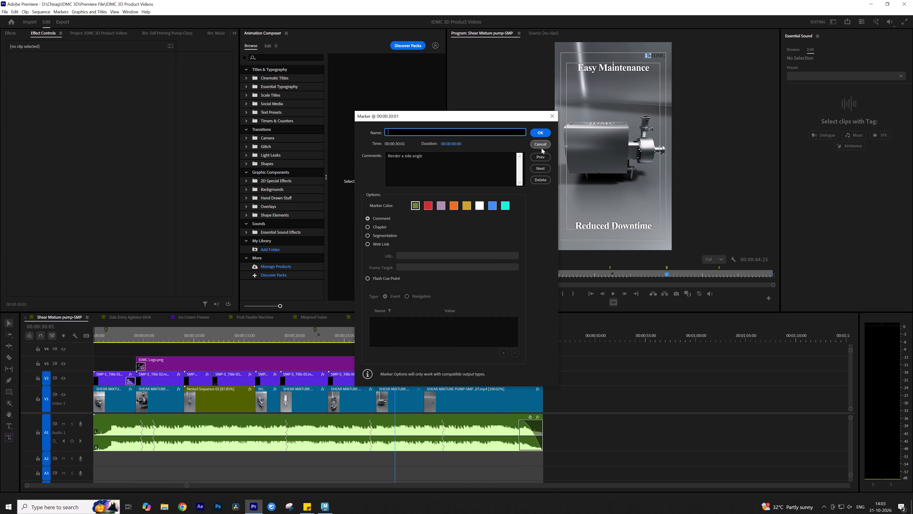
left_click(543, 147)
right_click(395, 330)
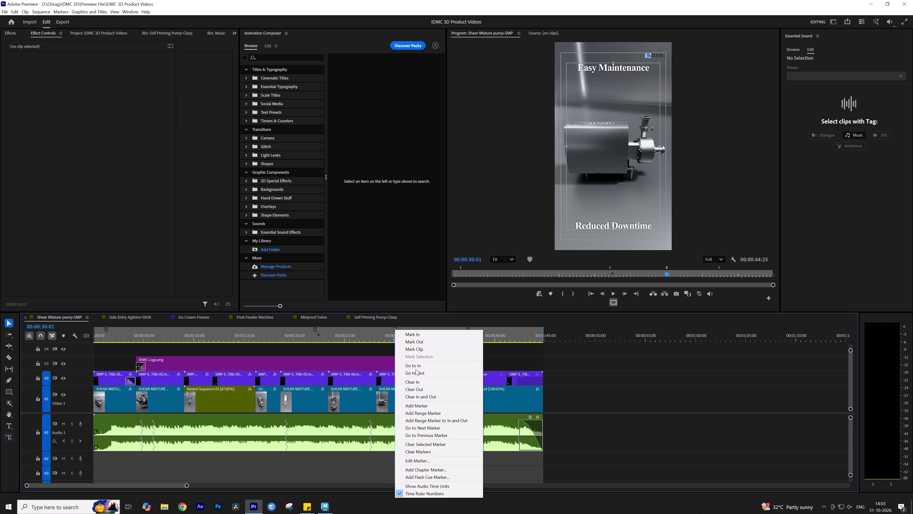
left_click(432, 445)
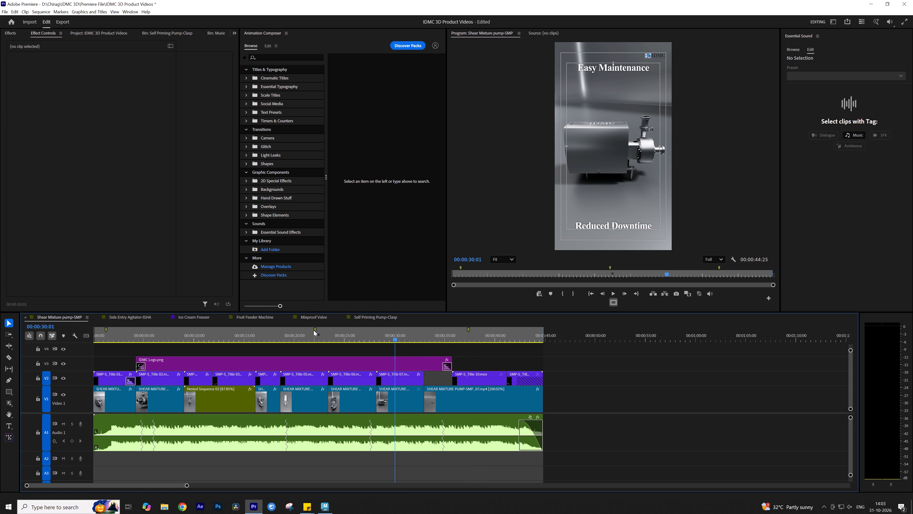
Read the marker note at 00:00:22:03 without editing it, and save the project.
left_click(315, 330)
left_click(315, 330)
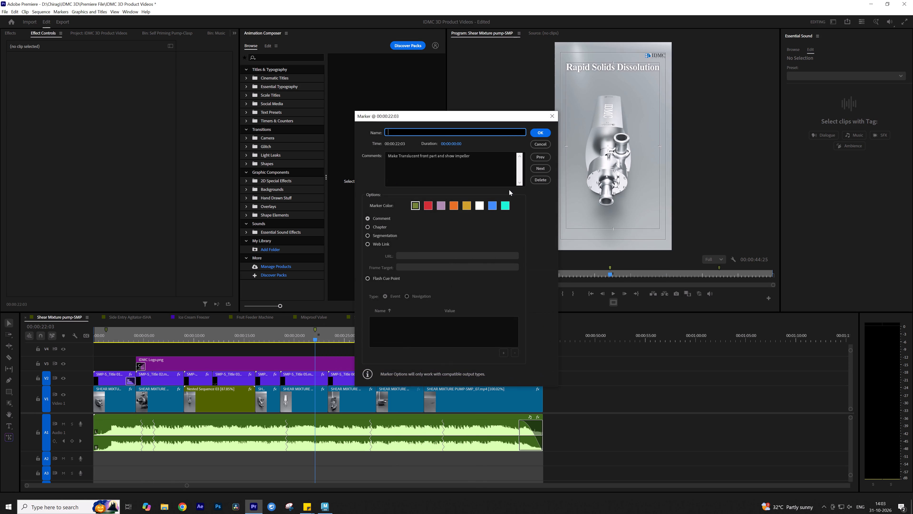
left_click(541, 148)
left_click(542, 146)
left_click(551, 368)
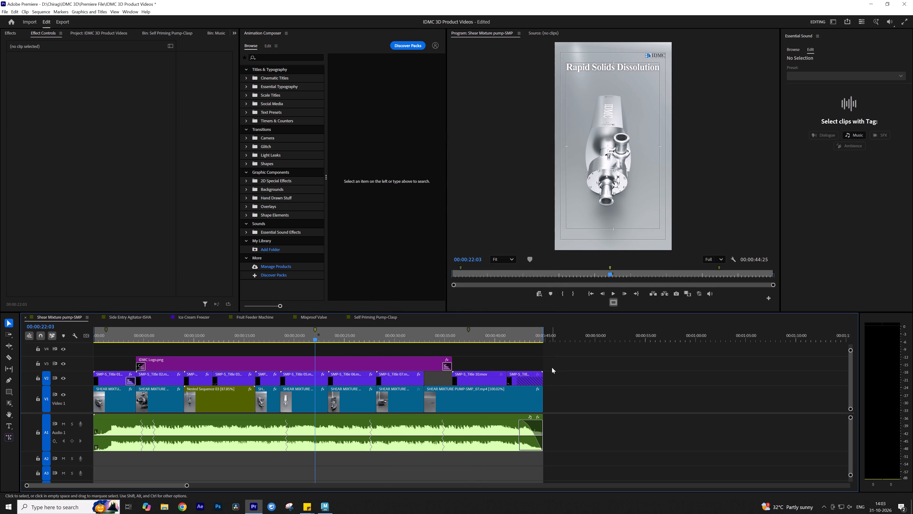
key("ctrl+s")
Check the marker note at 00:00:01:08, clear that marker, and save the project.
double_click(106, 330)
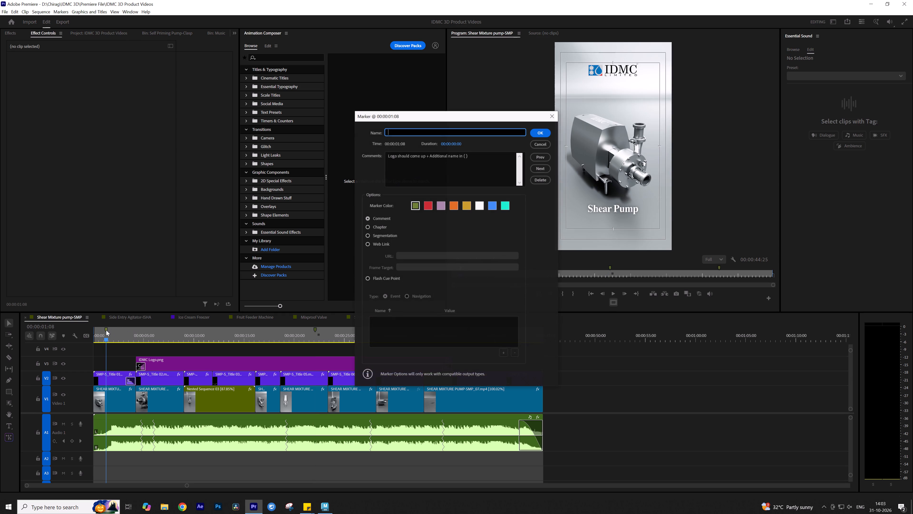
left_click(543, 144)
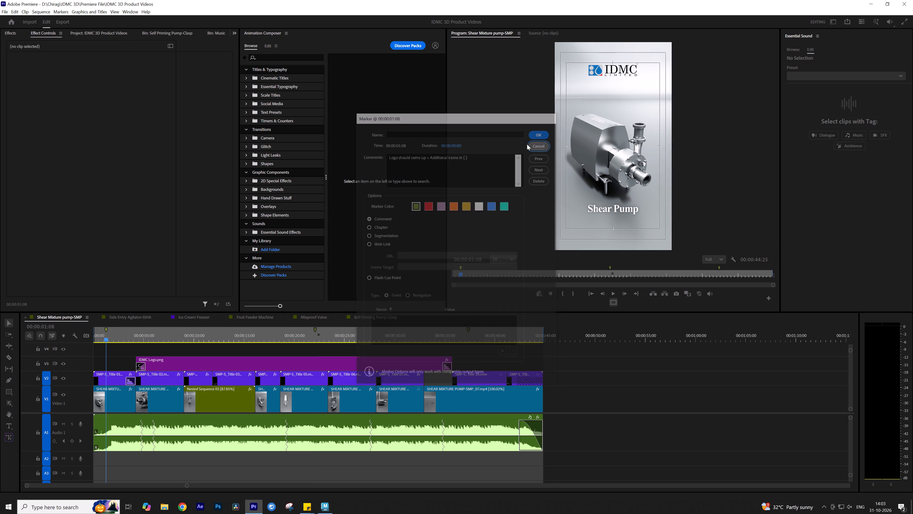
right_click(105, 330)
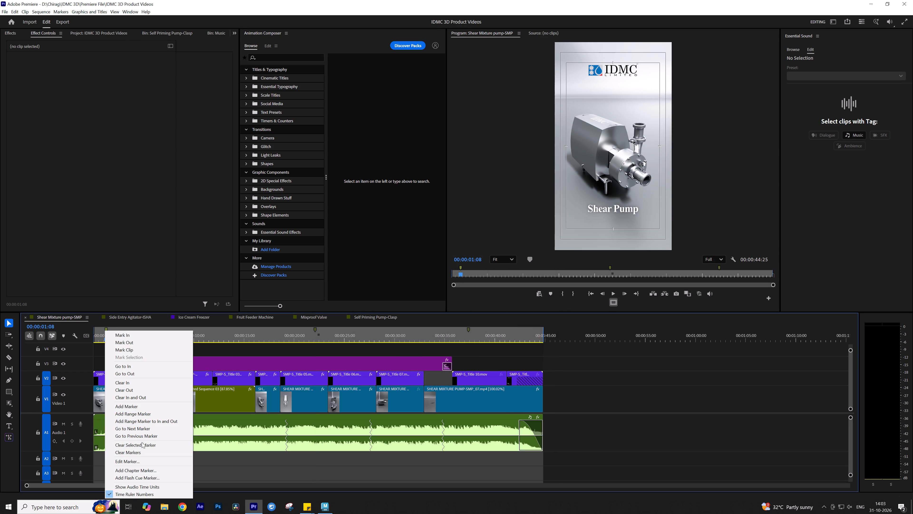
left_click(142, 445)
key("ctrl+s")
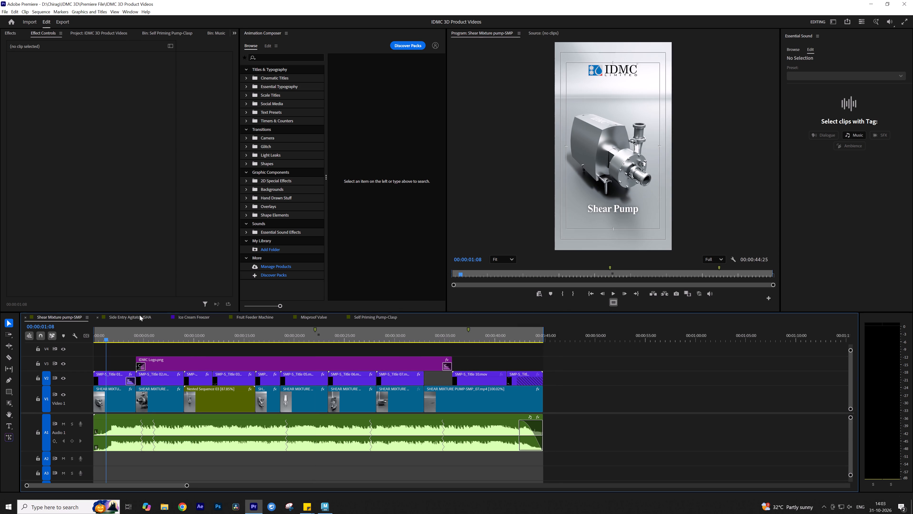
Give the Fruit Feeder Machine sequence the same label colour as the Ice Cream Freezer sequence in the project's Sequence bin.
left_click(140, 311)
left_click(136, 315)
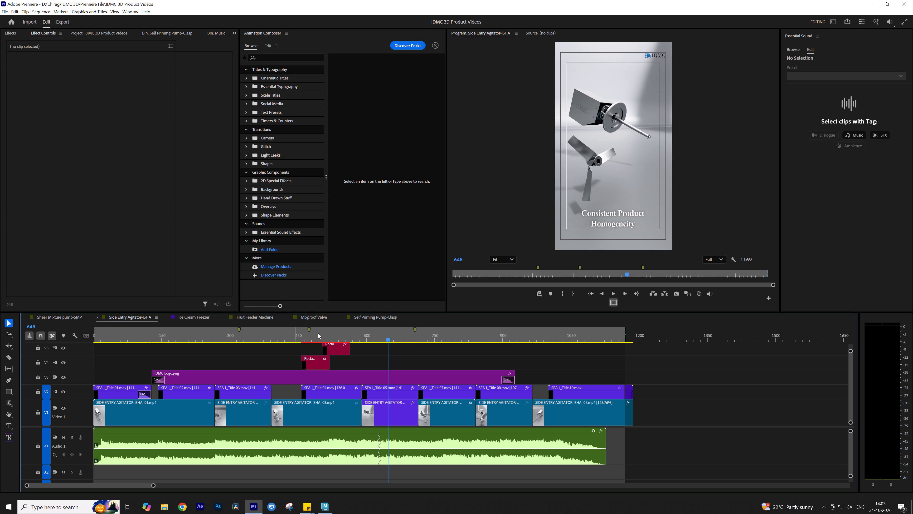
left_click(201, 318)
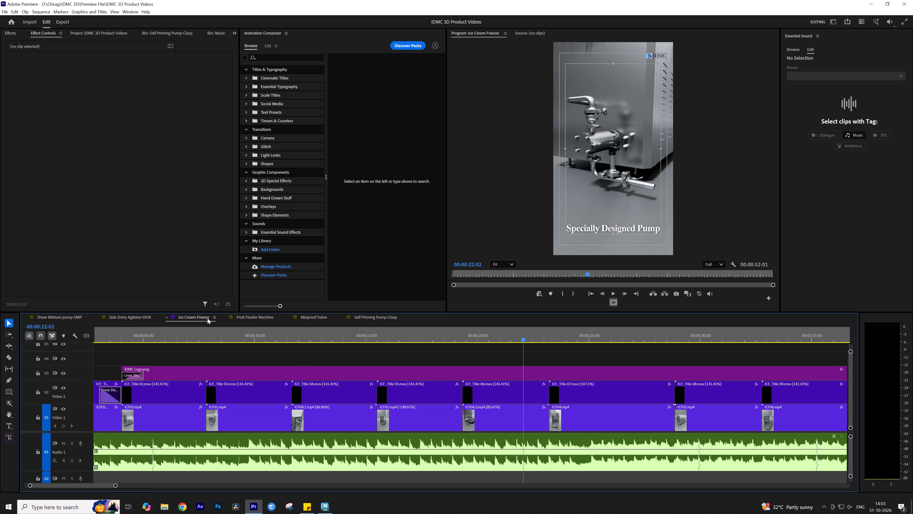
left_click(237, 318)
right_click(237, 318)
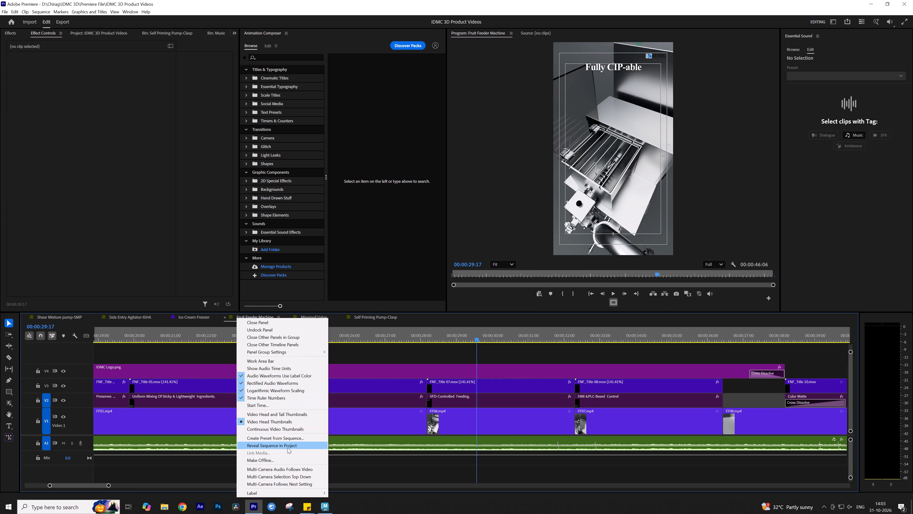
left_click(287, 448)
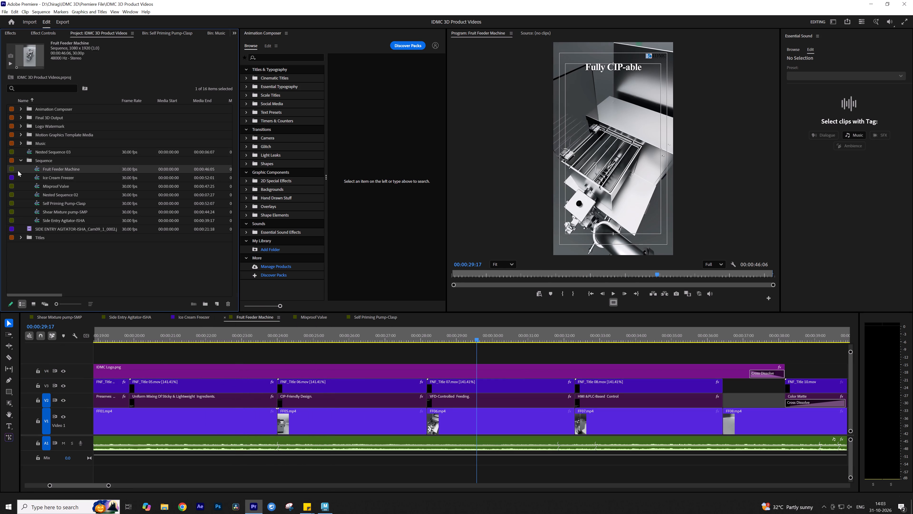
left_click(12, 170)
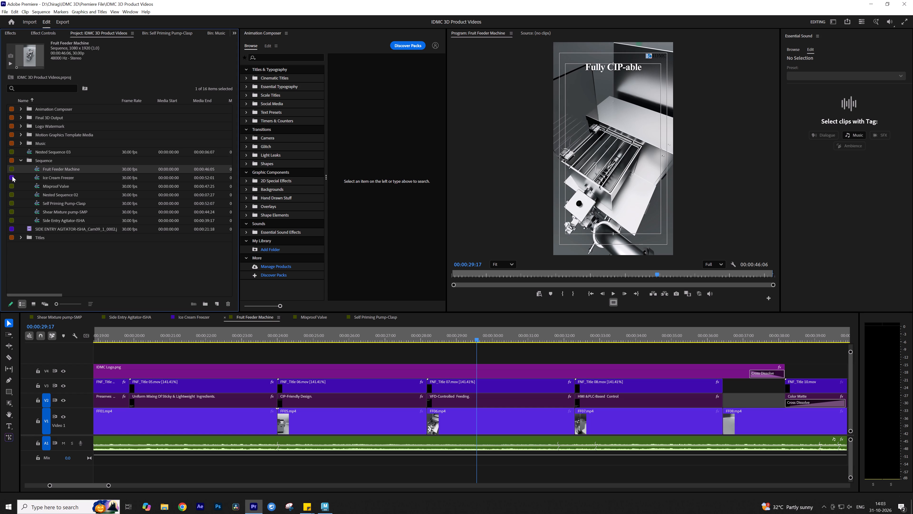
double_click(12, 176)
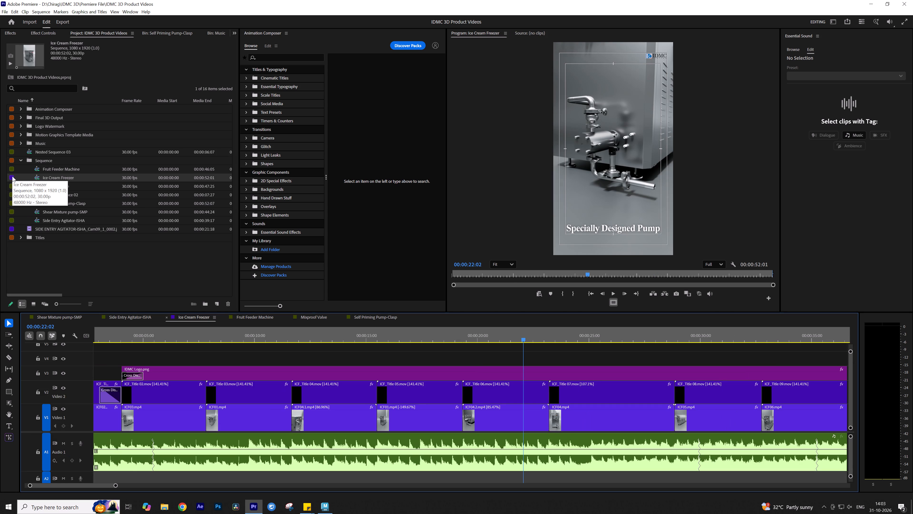
right_click(12, 176)
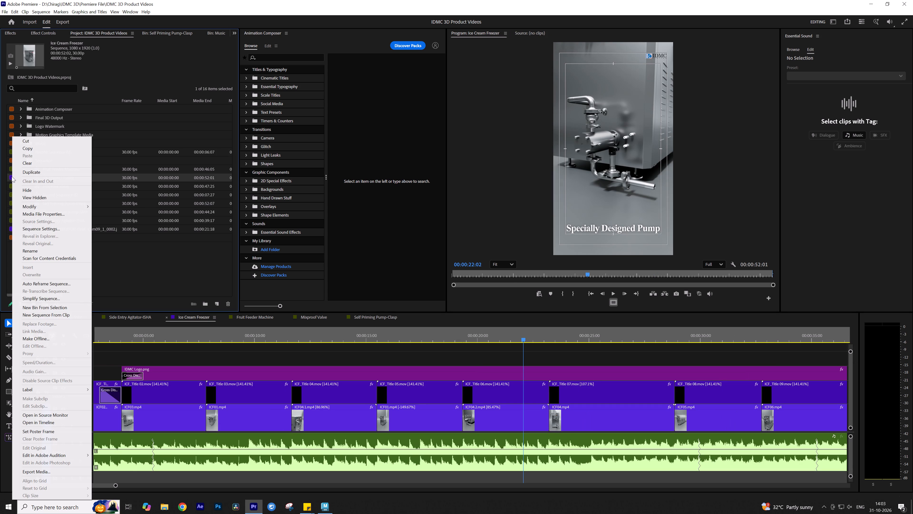
left_click(8, 178)
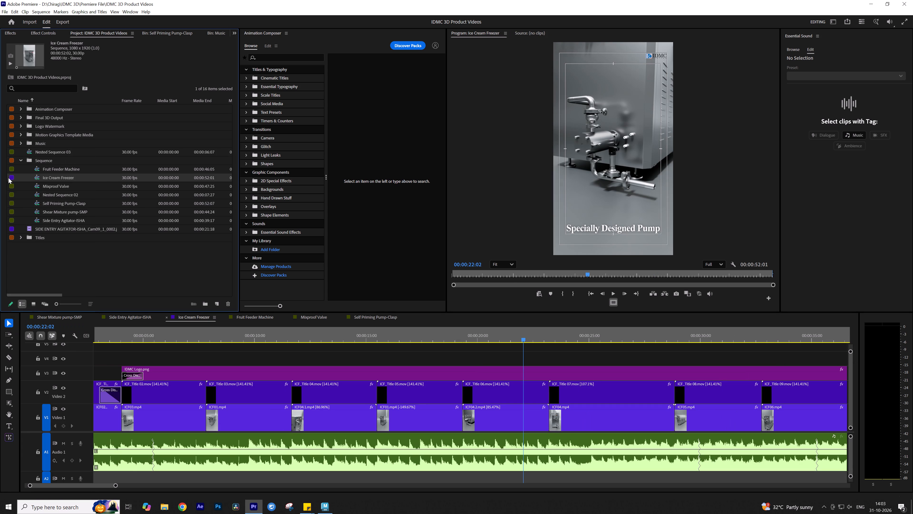
double_click(13, 171)
right_click(12, 170)
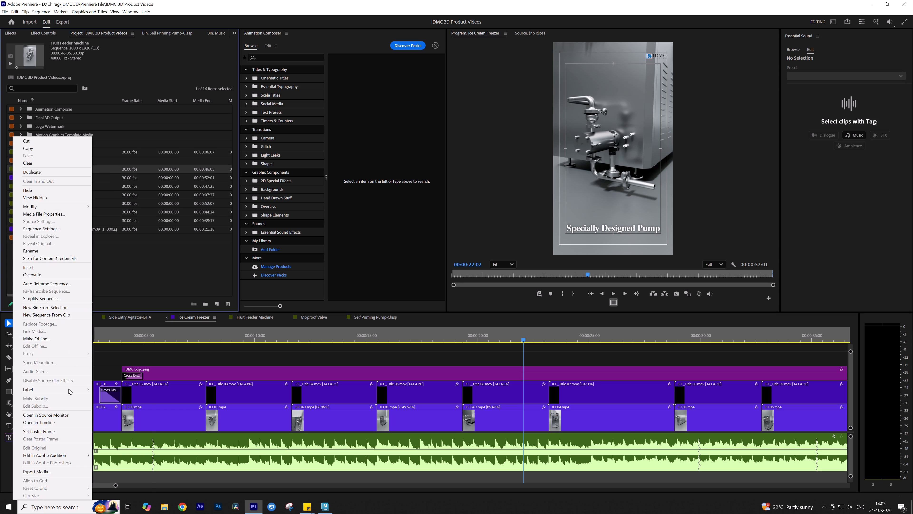
left_click(120, 400)
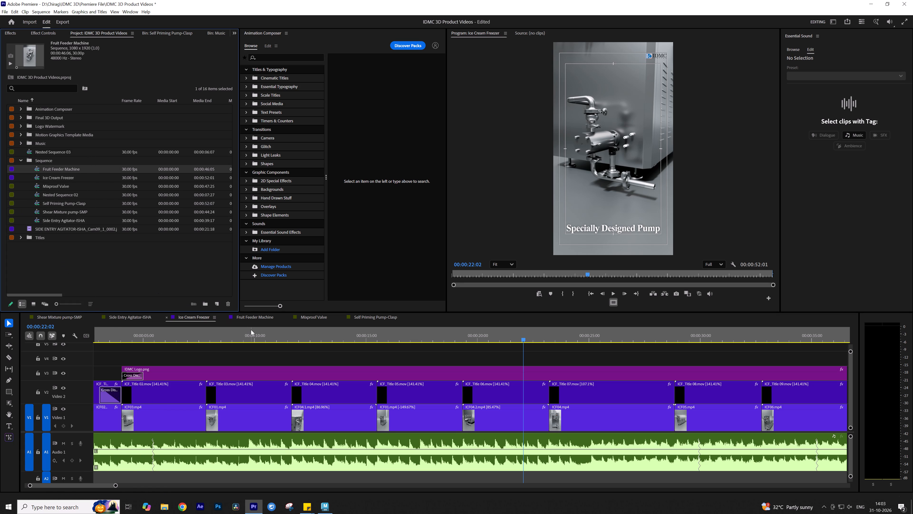
Save the project, and read the marker note at 00:00:42:18 in the Mixproof Valve sequence without editing it.
left_click(313, 318)
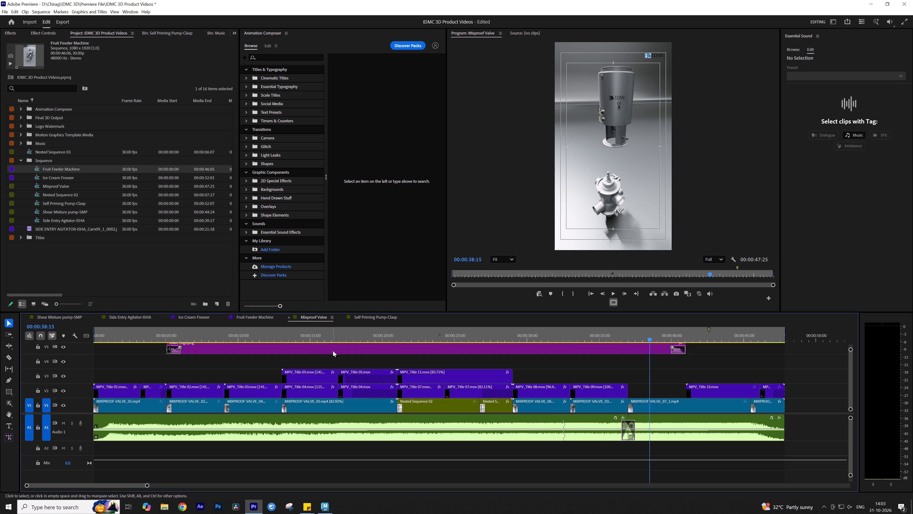
left_click(334, 354)
key("ctrl+s")
left_click(348, 358)
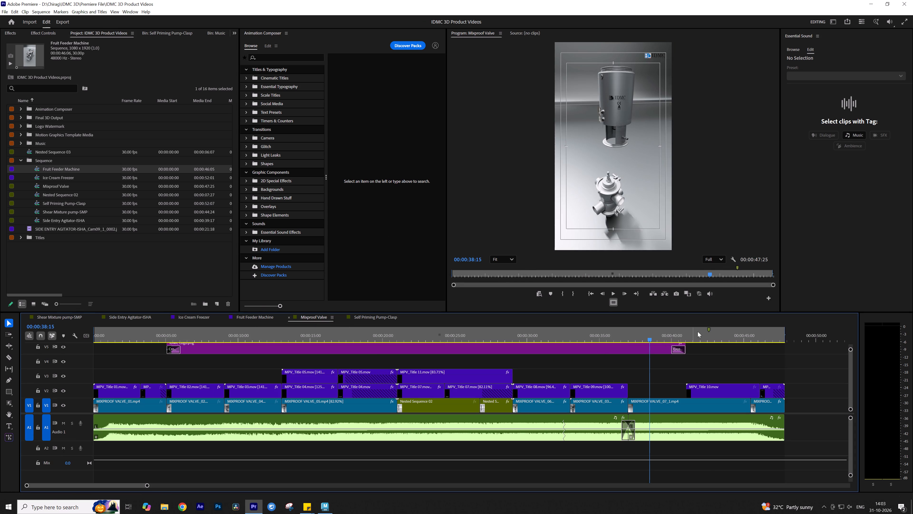
left_click(707, 329)
double_click(708, 329)
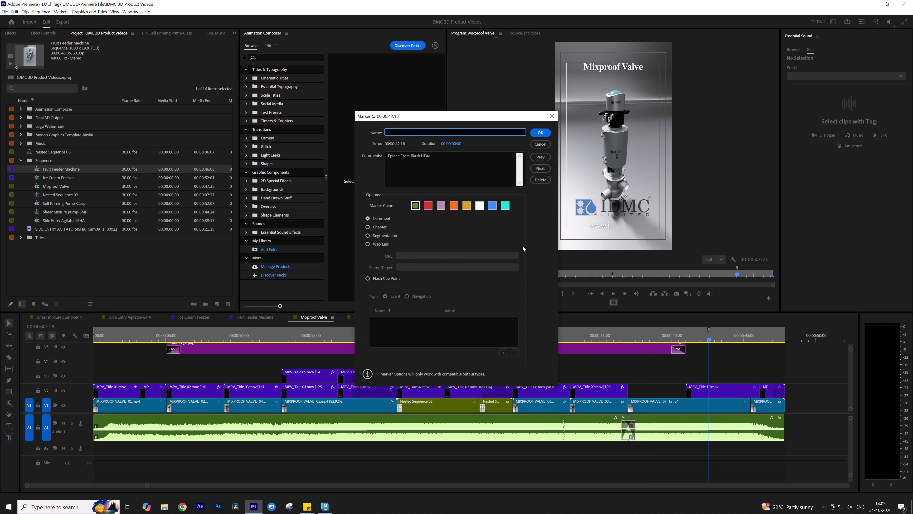
left_click(537, 133)
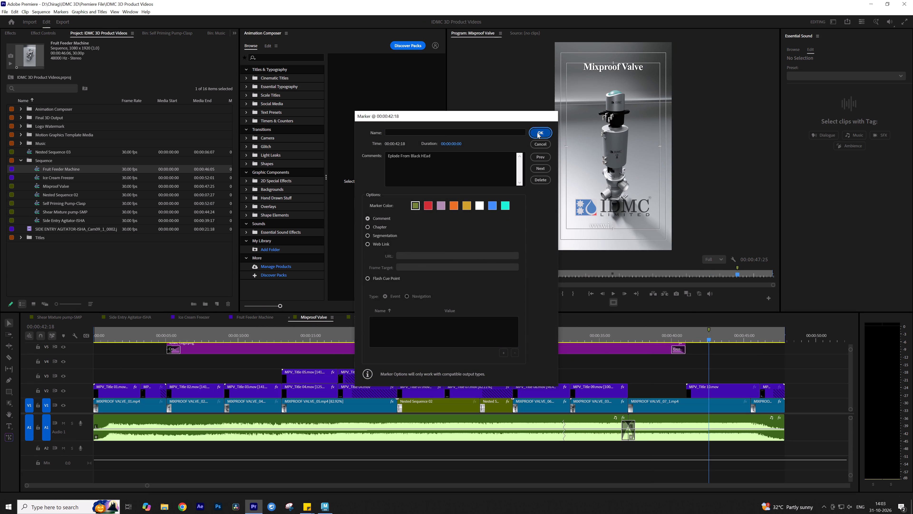
left_click(721, 360)
key("ctrl+s")
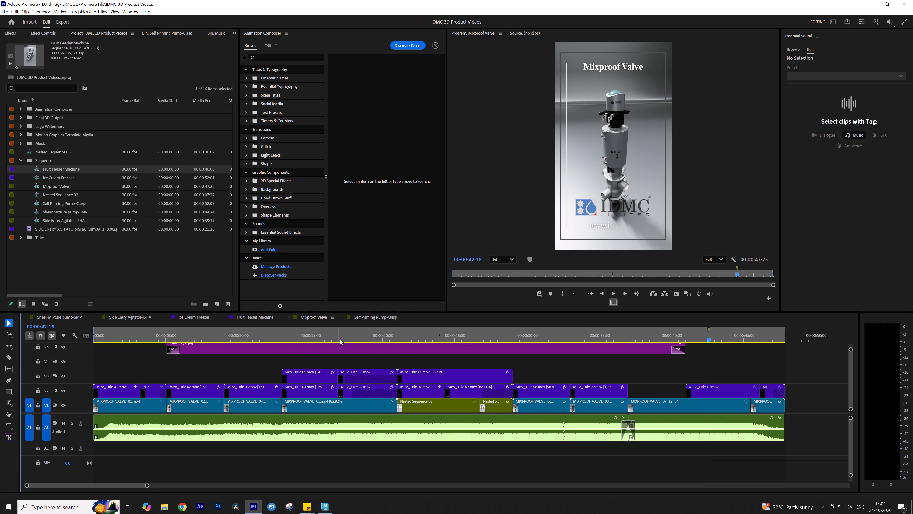
In the Self Priming Pump-Clasp sequence, copy the 00:00:35:04 marker's name, "Increase the duration of the shot", into its comments.
left_click(370, 320)
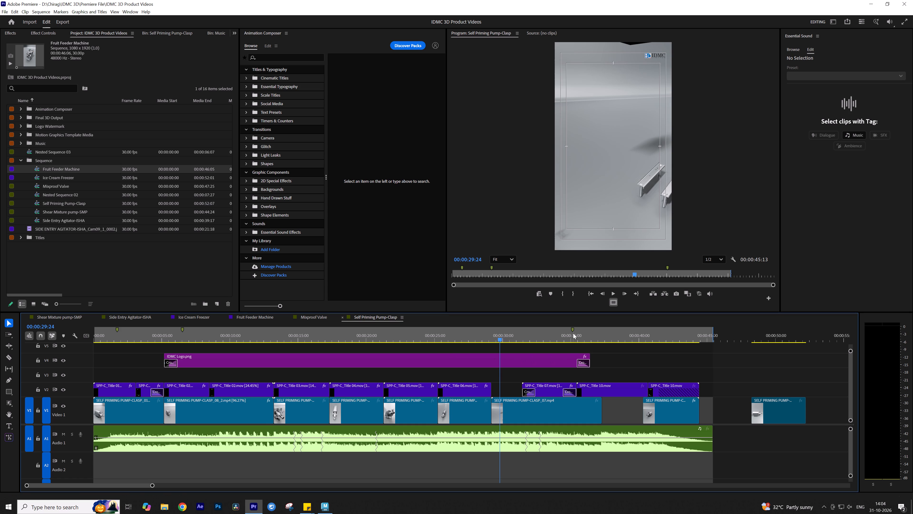
double_click(573, 330)
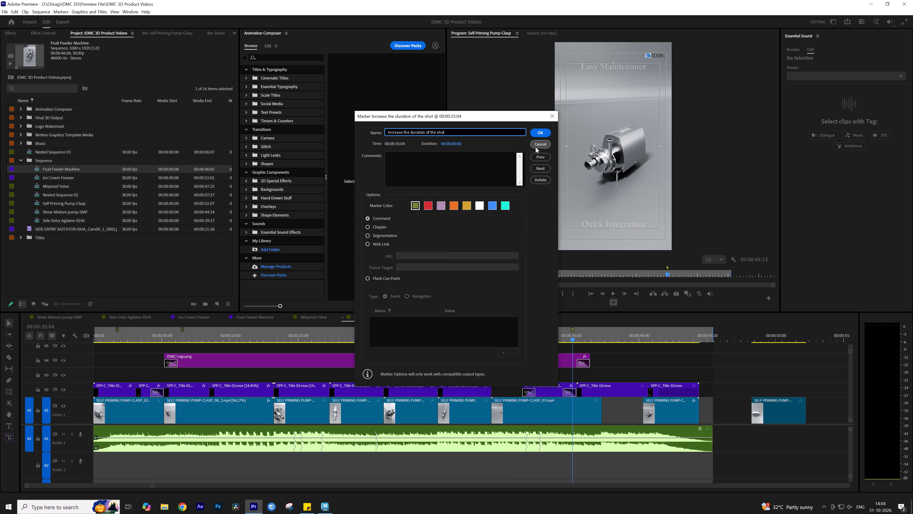
left_click_drag(461, 134, 352, 133)
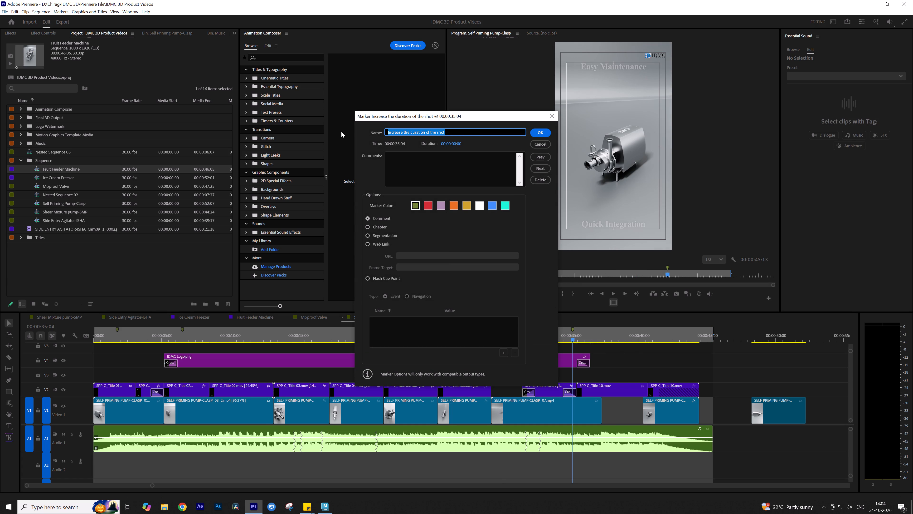
key("ctrl+c")
left_click(417, 162)
key("ctrl+v")
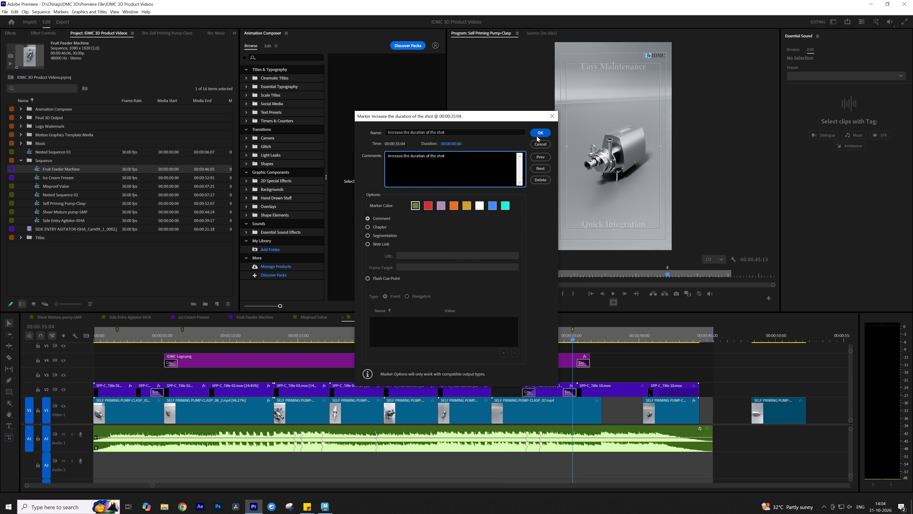
left_click(537, 136)
left_click(617, 361)
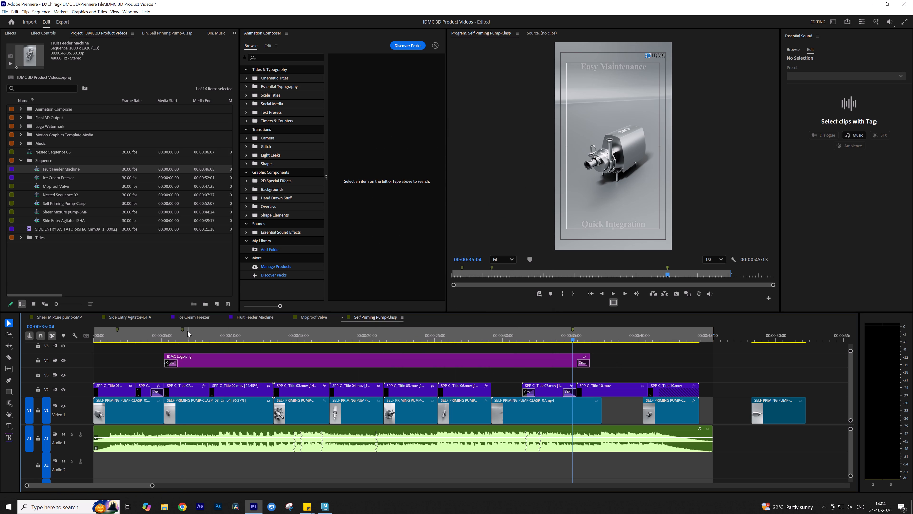
Read the marker note at 00:00:06:16 in the Self Priming Pump-Clasp sequence without editing it.
double_click(183, 330)
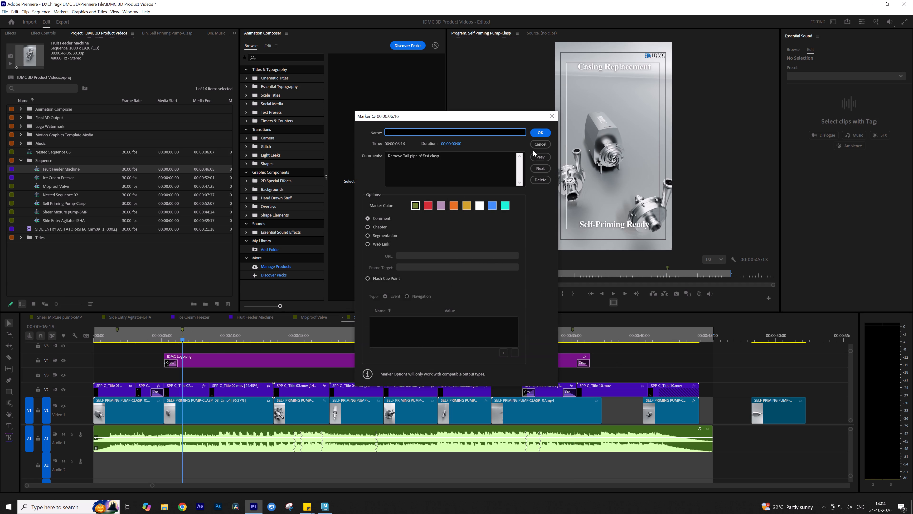
left_click(539, 133)
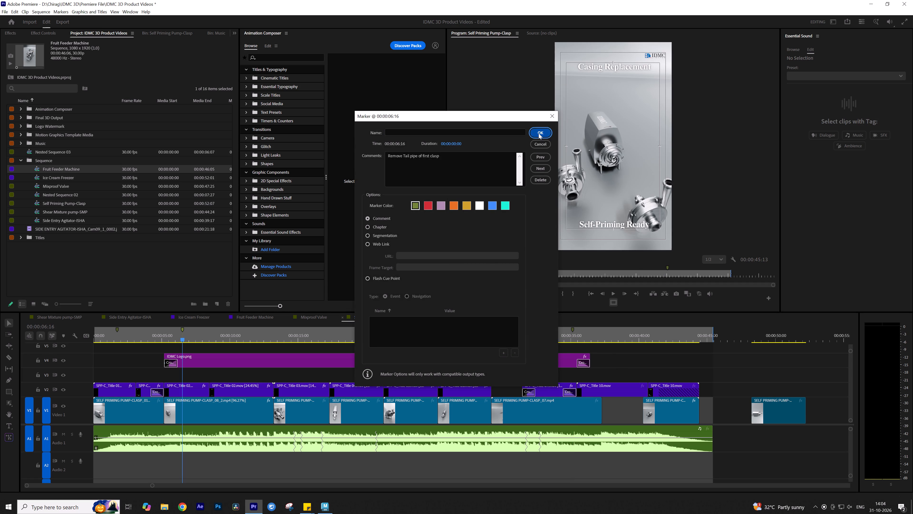
Check the marker note at 00:00:01:22 in the Self Priming Pump-Clasp sequence, clear that marker, and save the project.
double_click(117, 330)
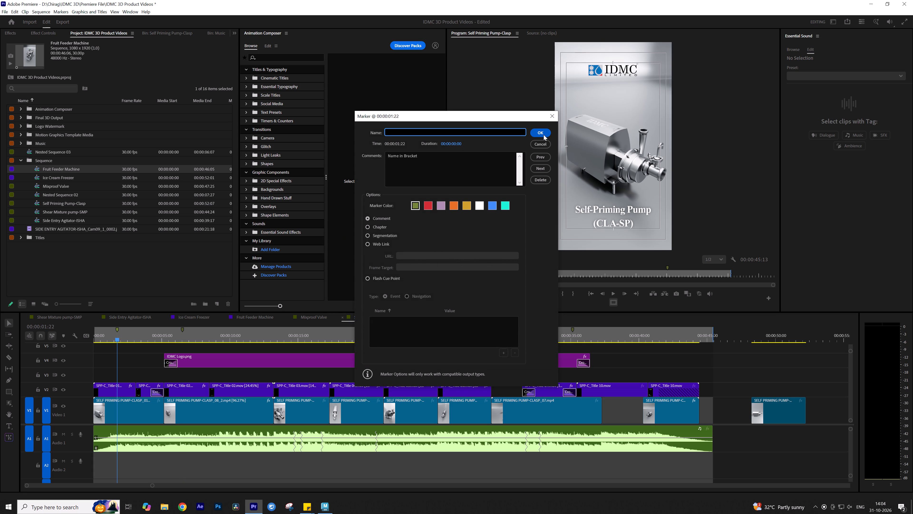
left_click(544, 135)
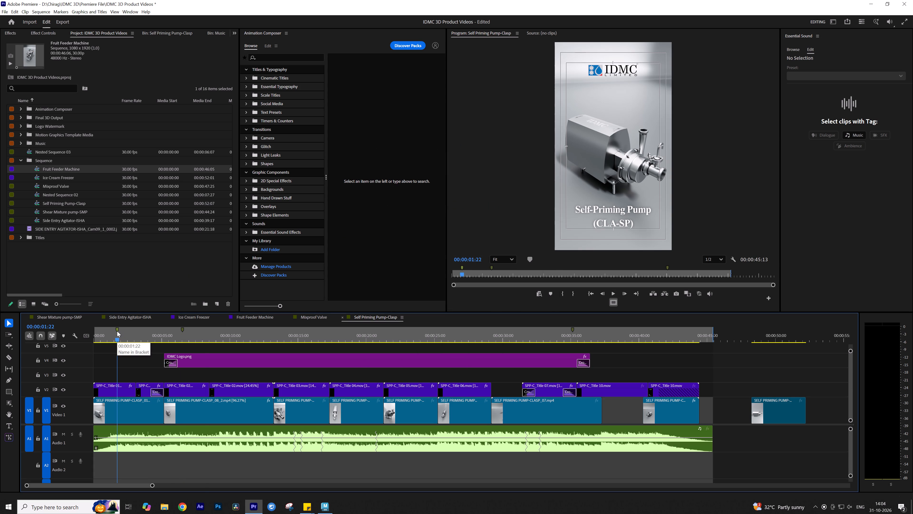
right_click(117, 331)
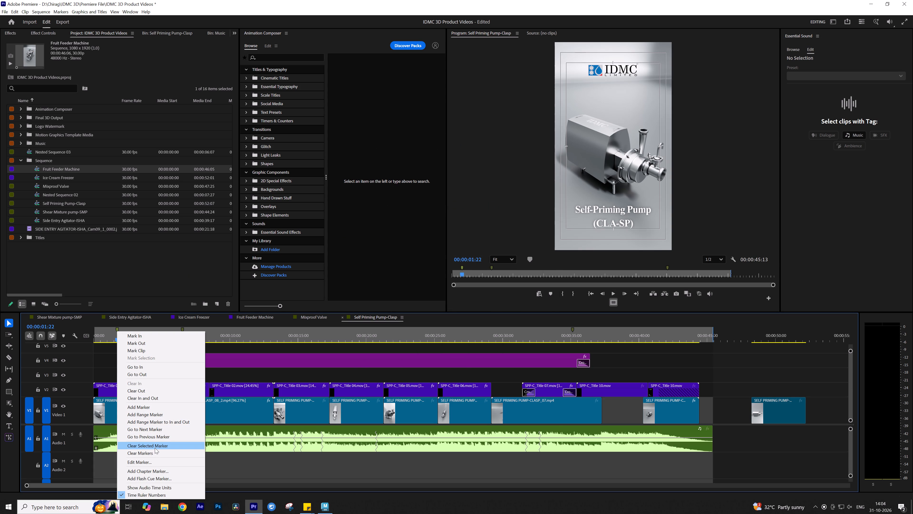
left_click(155, 448)
left_click(150, 366)
key("ctrl+s")
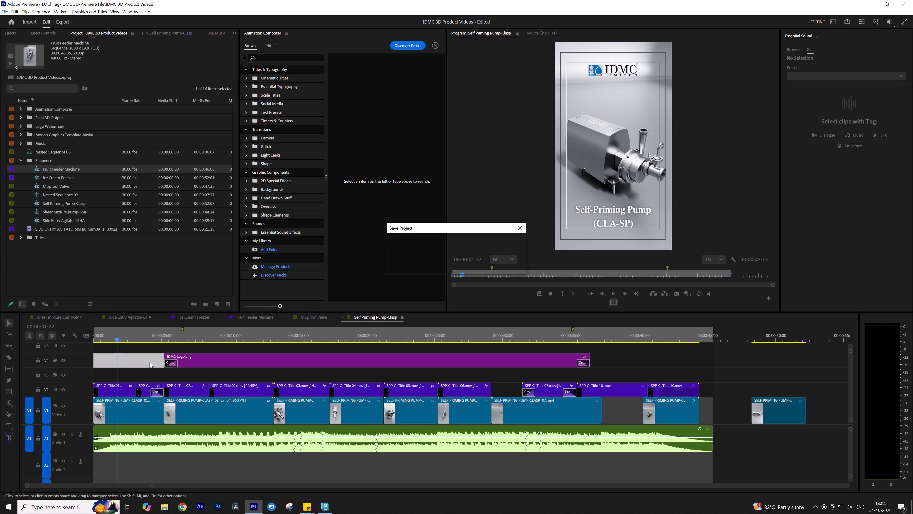